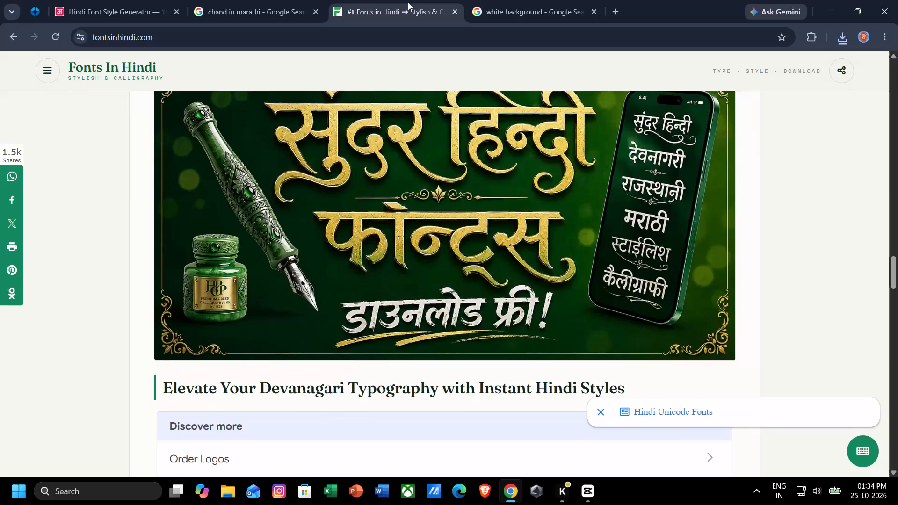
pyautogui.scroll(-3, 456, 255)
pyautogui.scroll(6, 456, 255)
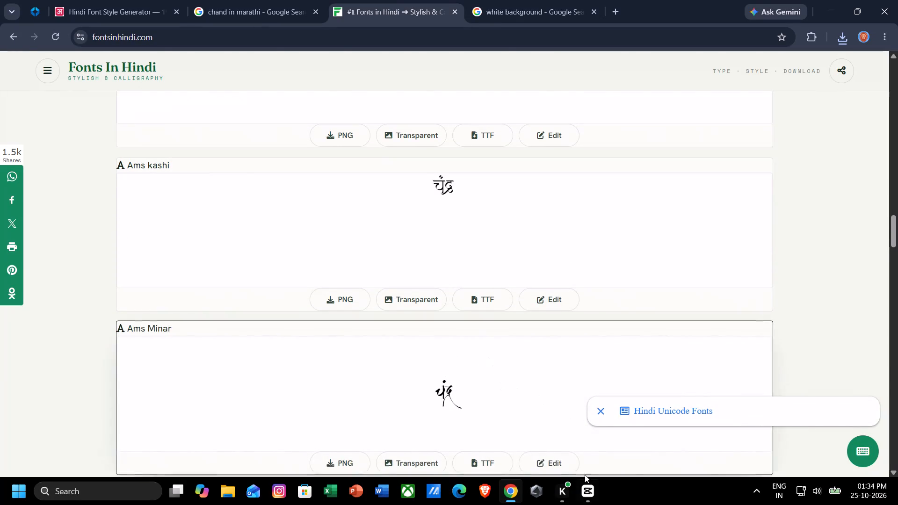
# Switch to CapCut and import noname.mp3 from the Downloads folder into the project media.
pyautogui.click(584, 488)
pyautogui.click(304, 170)
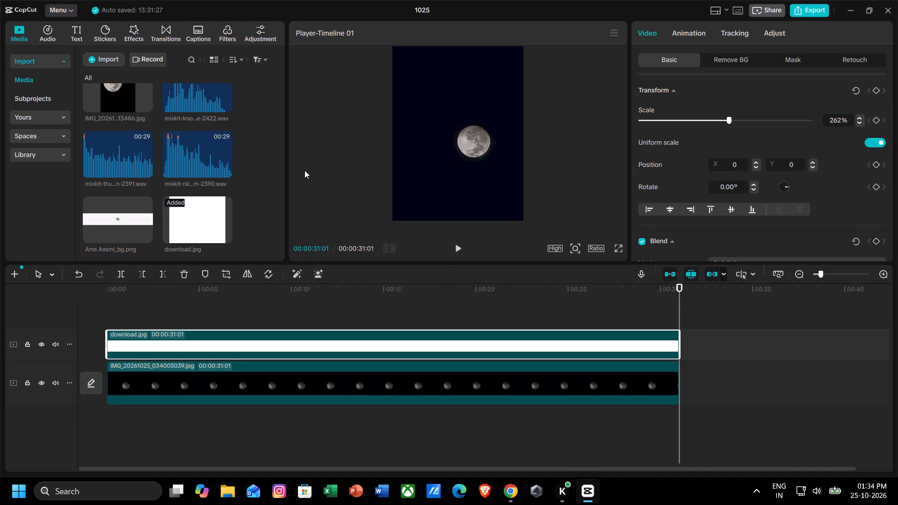
pyautogui.click(99, 55)
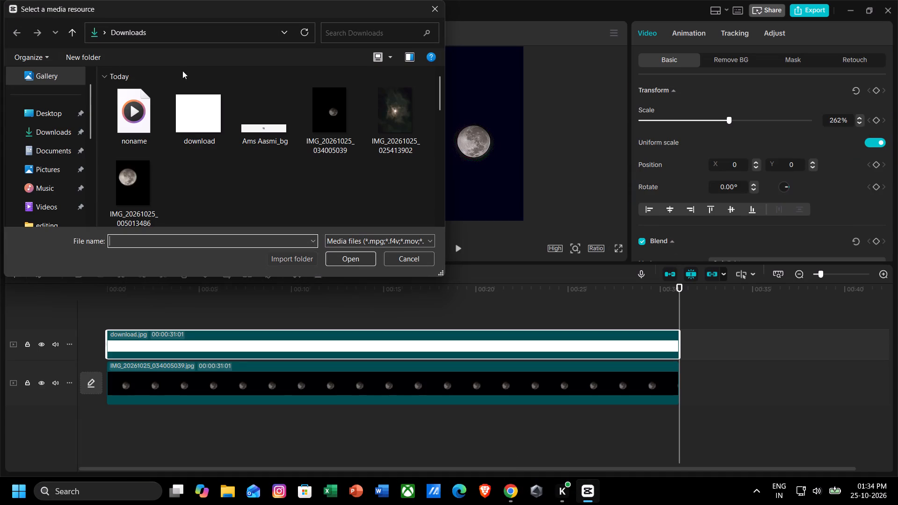
pyautogui.doubleClick(152, 129)
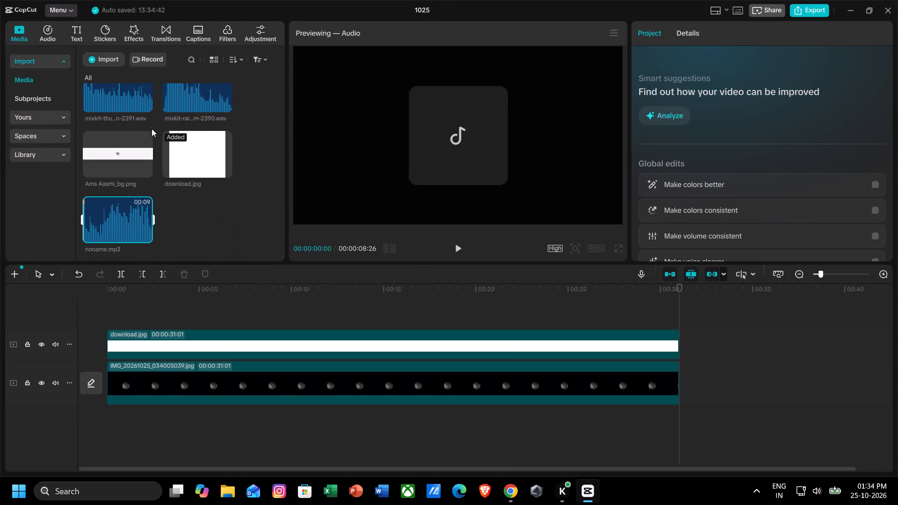
# Add noname.mp3 to the timeline and move the audio clip to the start at 00:00, below the moon image.
pyautogui.click(146, 235)
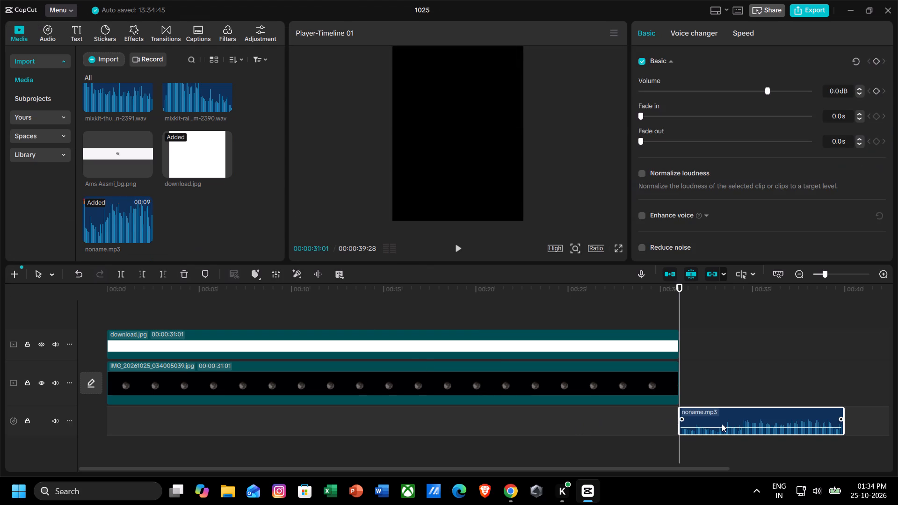
pyautogui.moveTo(746, 425); pyautogui.dragTo(176, 423)
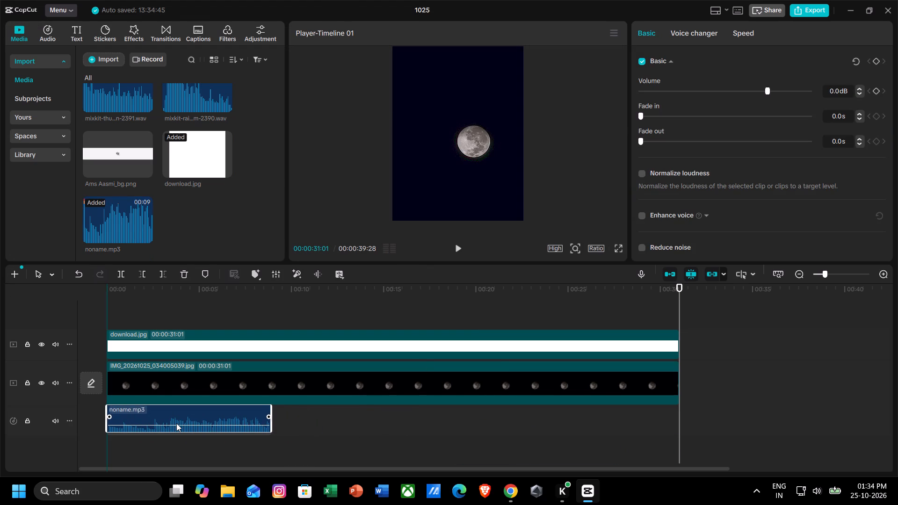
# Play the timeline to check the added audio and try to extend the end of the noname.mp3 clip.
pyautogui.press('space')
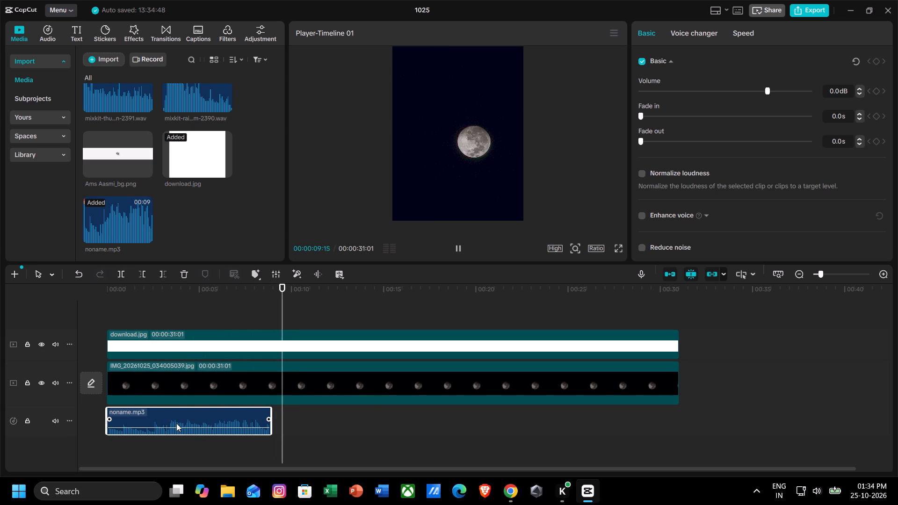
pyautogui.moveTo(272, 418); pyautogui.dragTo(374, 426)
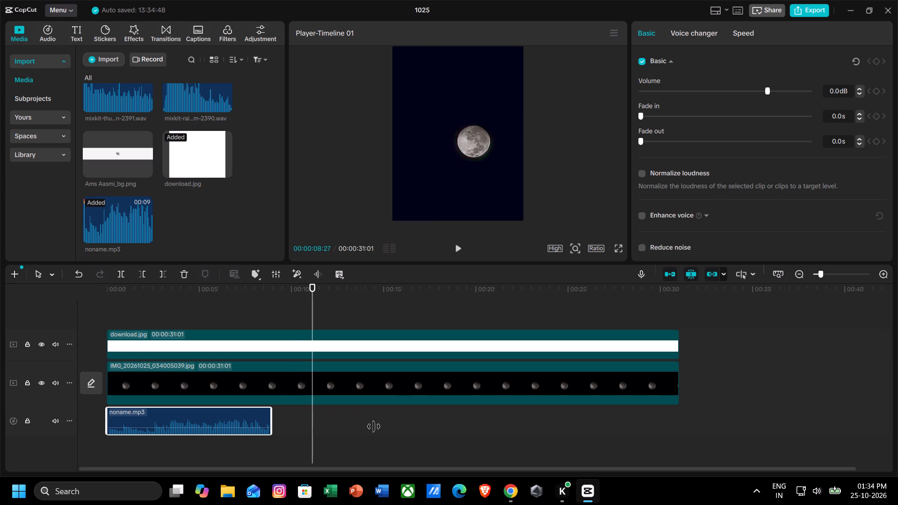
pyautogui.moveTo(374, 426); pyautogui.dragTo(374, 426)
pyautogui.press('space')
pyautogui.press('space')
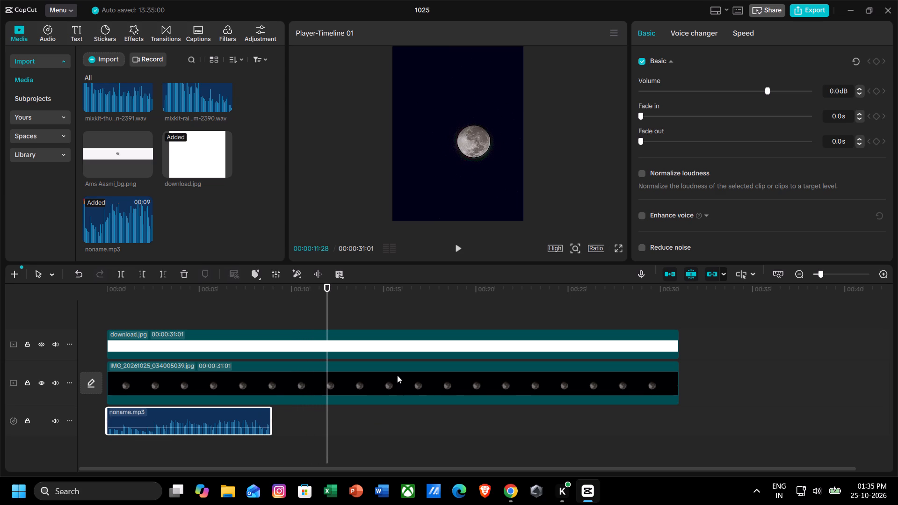
# Switch to Chrome and search Google in a new tab for "ek khoya khoya chand tha lyrics".
pyautogui.click(514, 486)
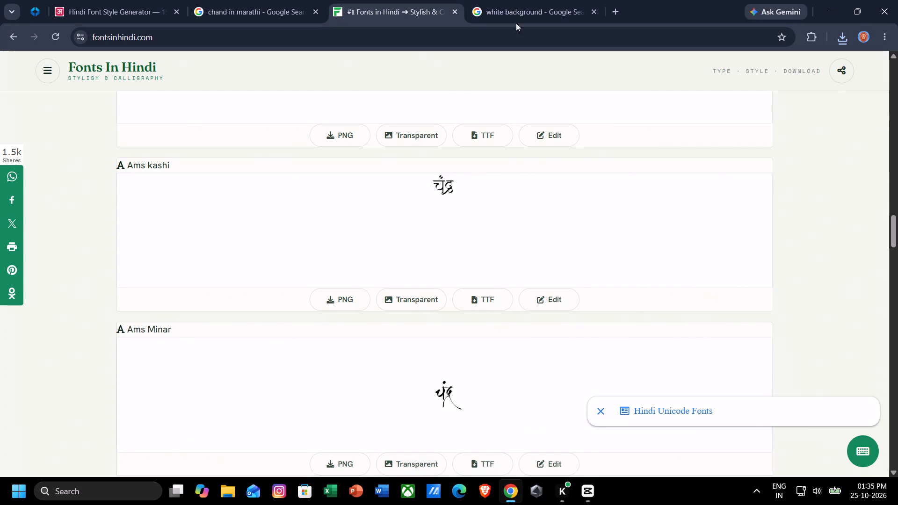
pyautogui.click(619, 10)
pyautogui.click(351, 221)
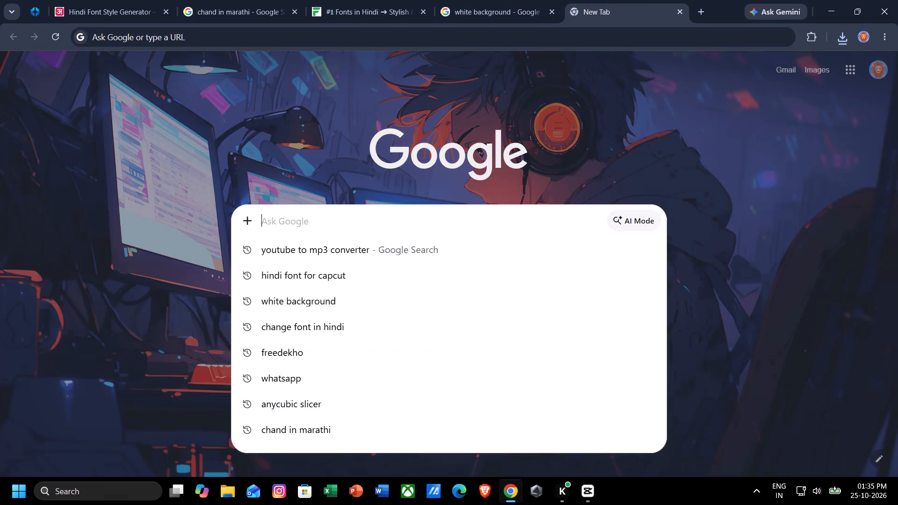
pyautogui.write('ek khoya k')
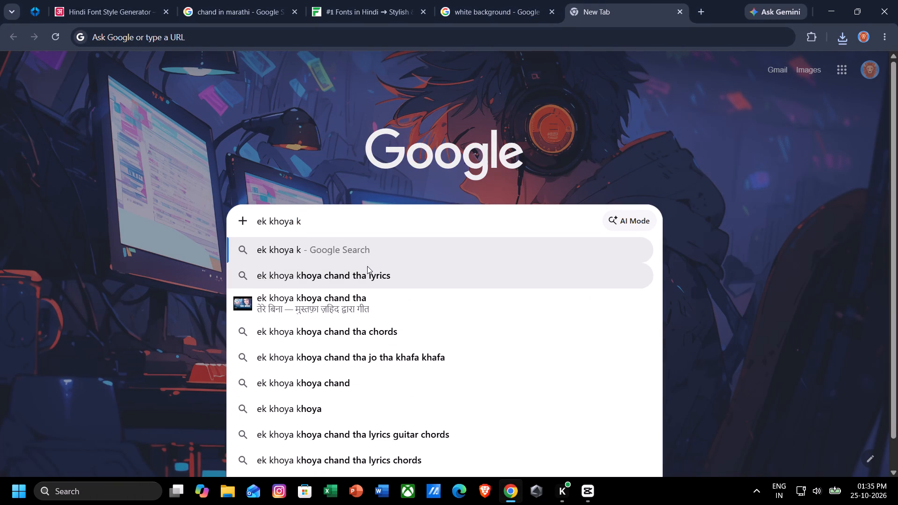
pyautogui.click(367, 266)
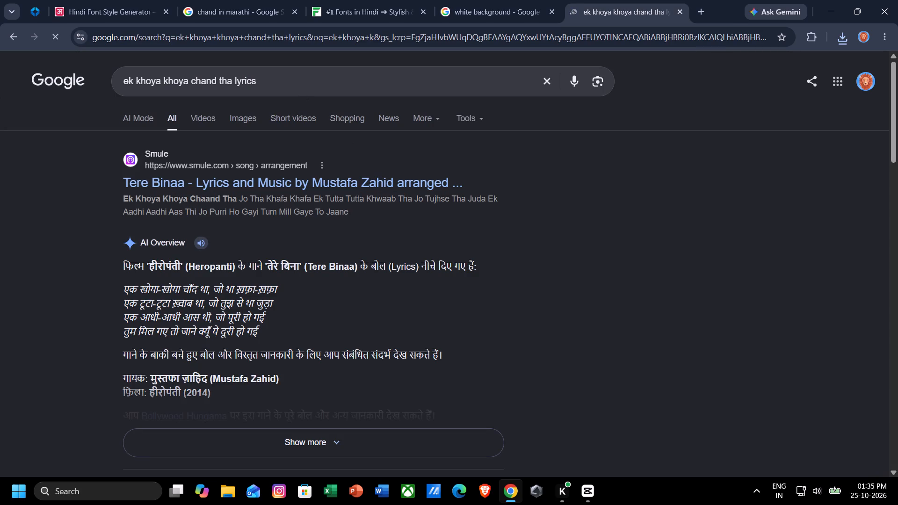
# Change the Google search to "ek khoya khoya chand tha short music download".
pyautogui.moveTo(298, 92); pyautogui.dragTo(195, 83)
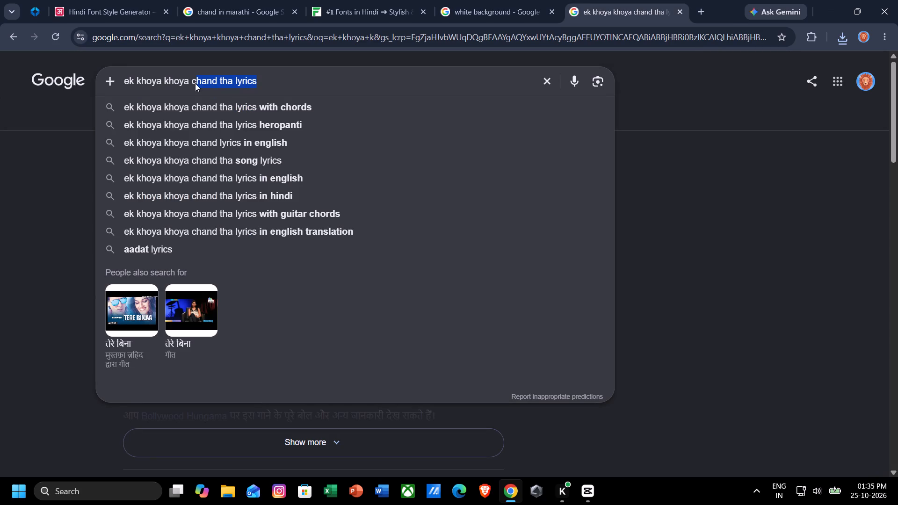
pyautogui.click(293, 80)
pyautogui.click(293, 80)
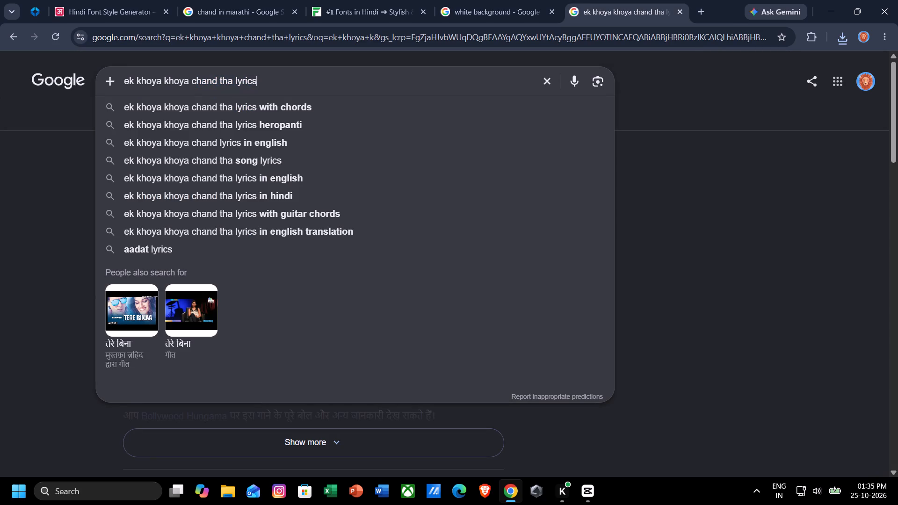
pyautogui.press('BackSpace')
pyautogui.press('BackSpace')
pyautogui.press('BackSpace')
pyautogui.press('BackSpace')
pyautogui.press('BackSpace')
pyautogui.press('BackSpace')
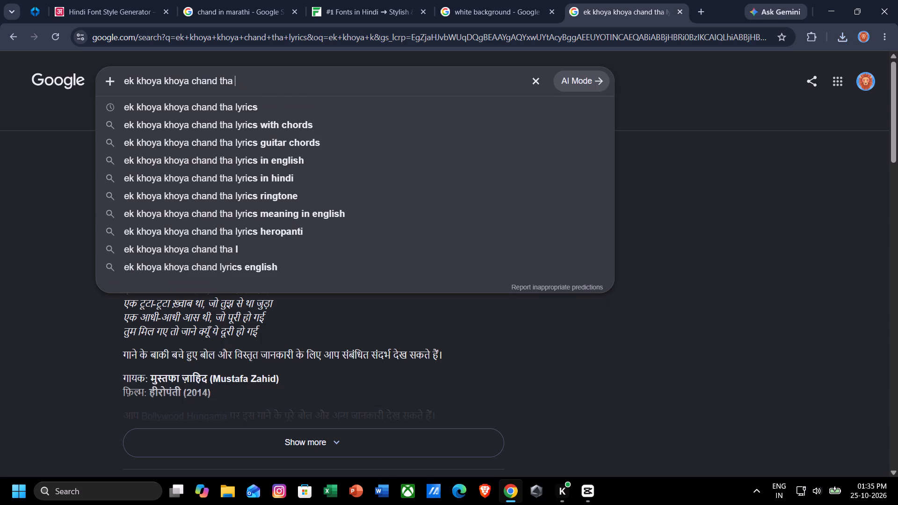
pyautogui.press('BackSpace')
pyautogui.press('space')
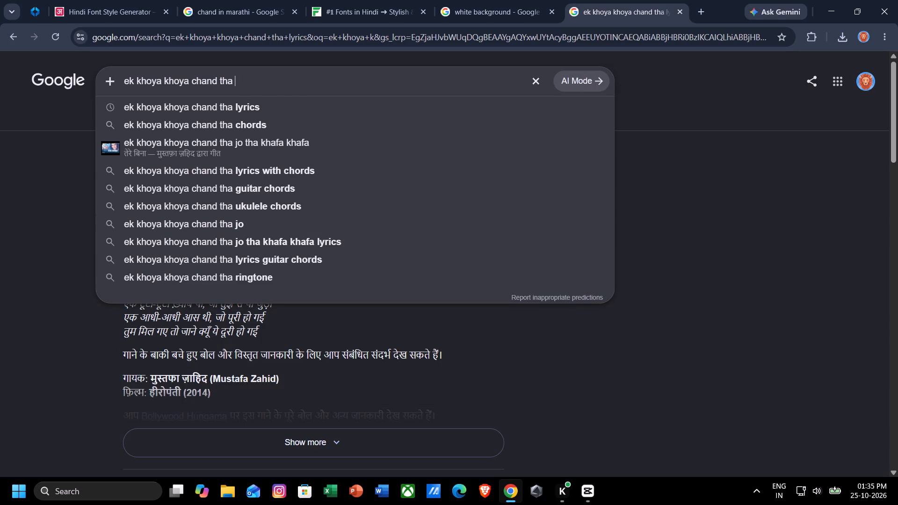
pyautogui.write('short m')
pyautogui.press('u')
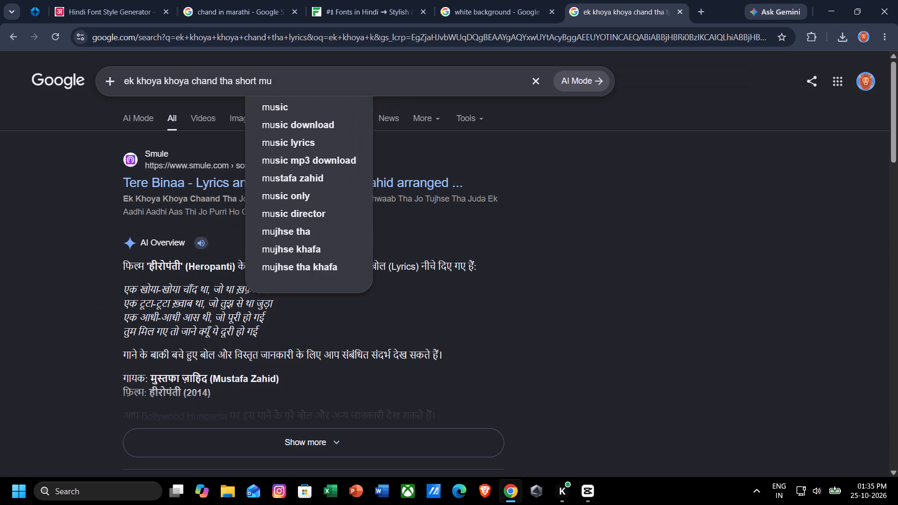
pyautogui.click(298, 124)
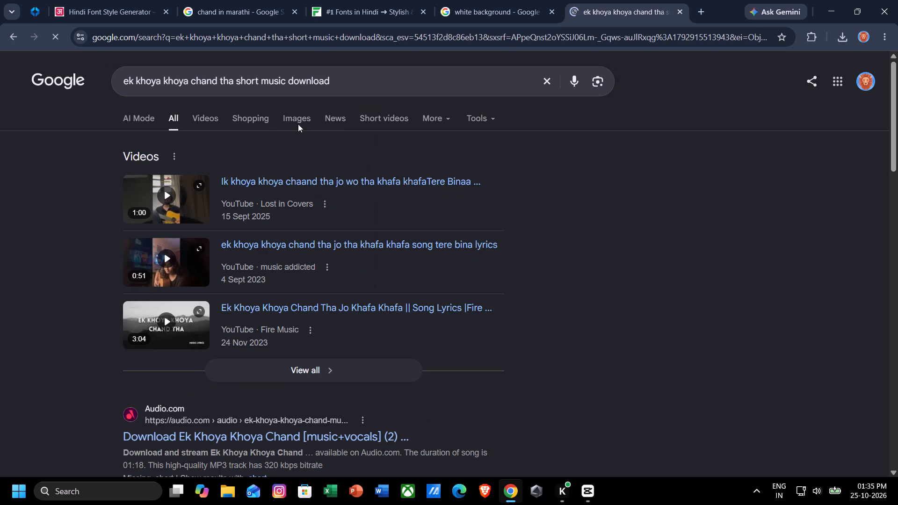
# Open the Audio.com result for Ek Khoya Khoya Chand [music+vocals] (2) and play the track.
pyautogui.scroll(-1, 291, 210)
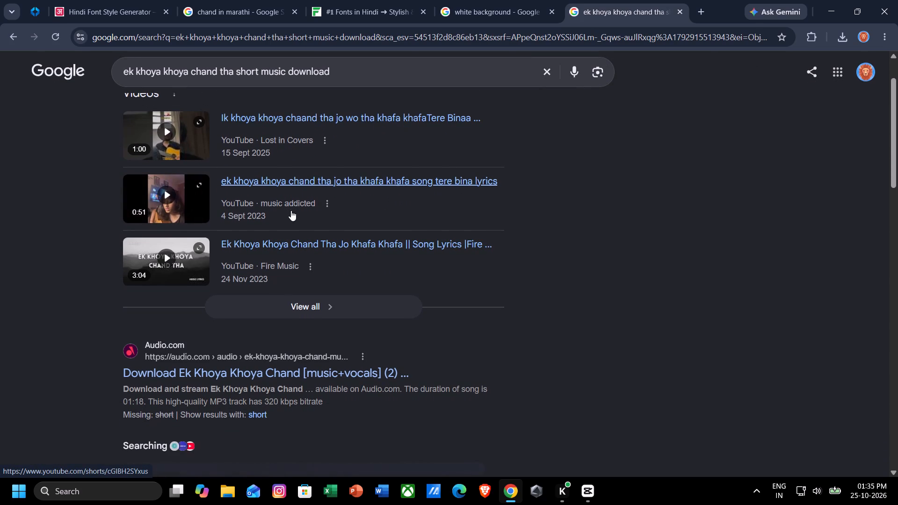
pyautogui.scroll(-1, 261, 267)
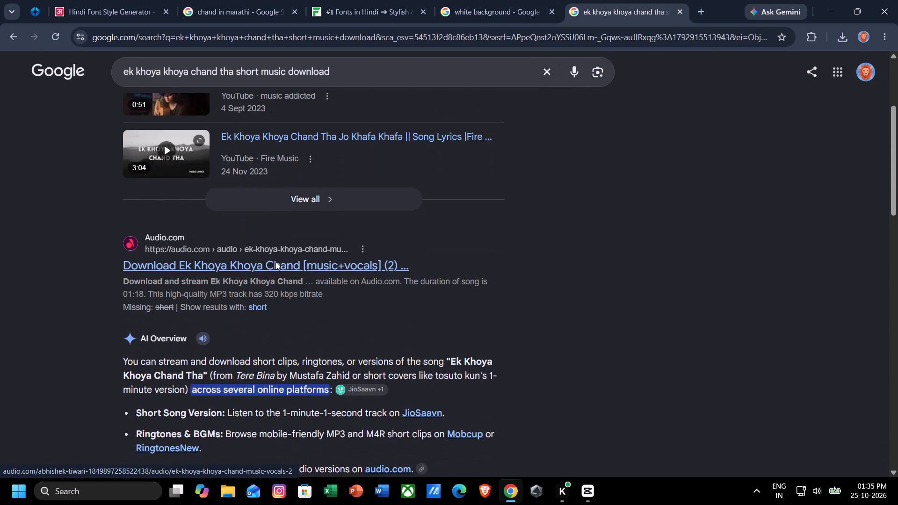
pyautogui.click(275, 262)
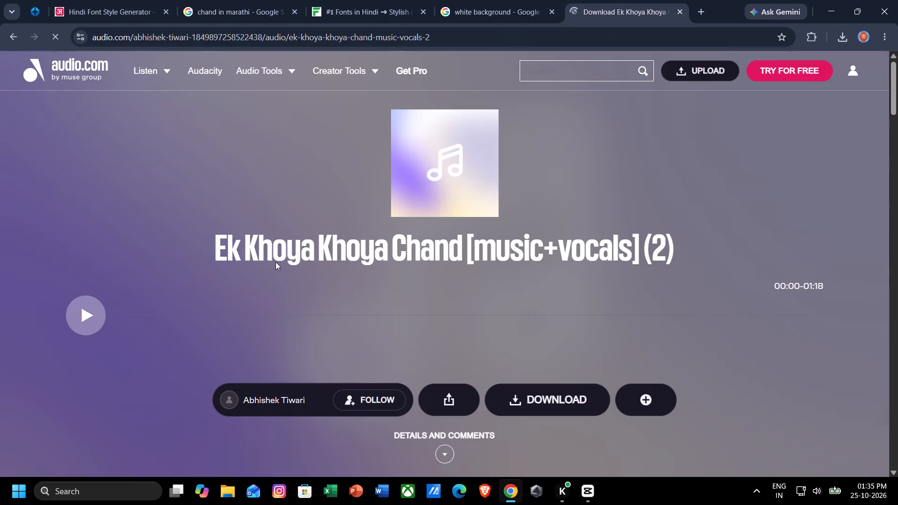
pyautogui.click(91, 314)
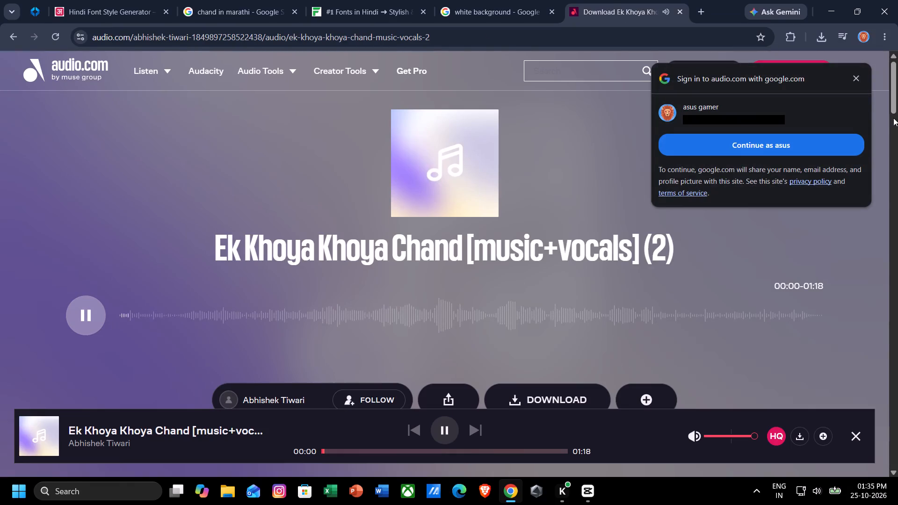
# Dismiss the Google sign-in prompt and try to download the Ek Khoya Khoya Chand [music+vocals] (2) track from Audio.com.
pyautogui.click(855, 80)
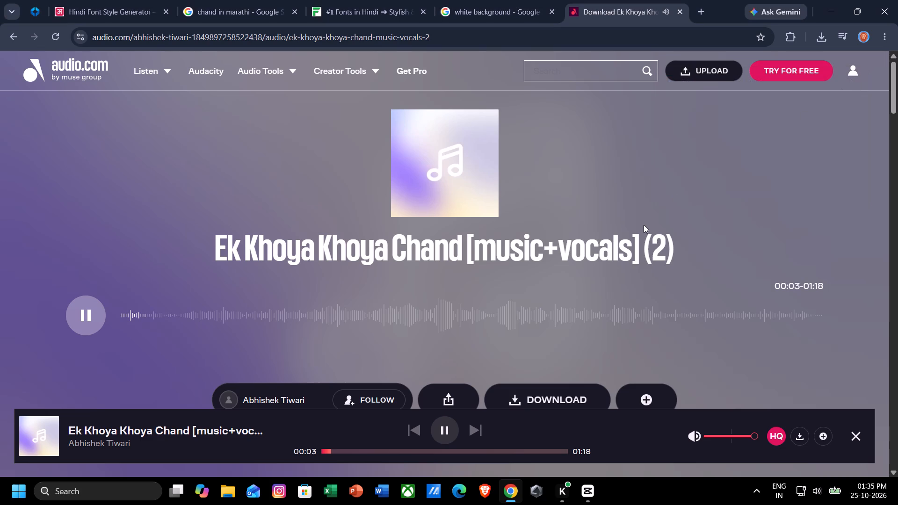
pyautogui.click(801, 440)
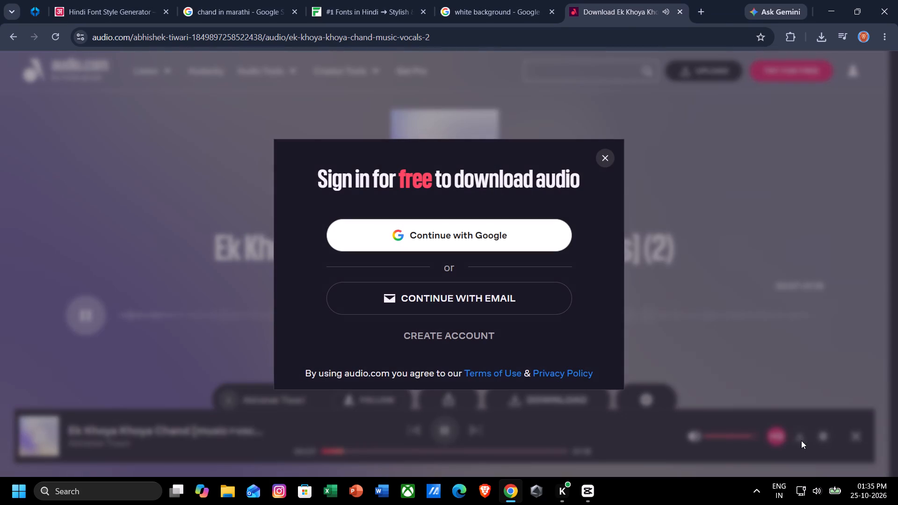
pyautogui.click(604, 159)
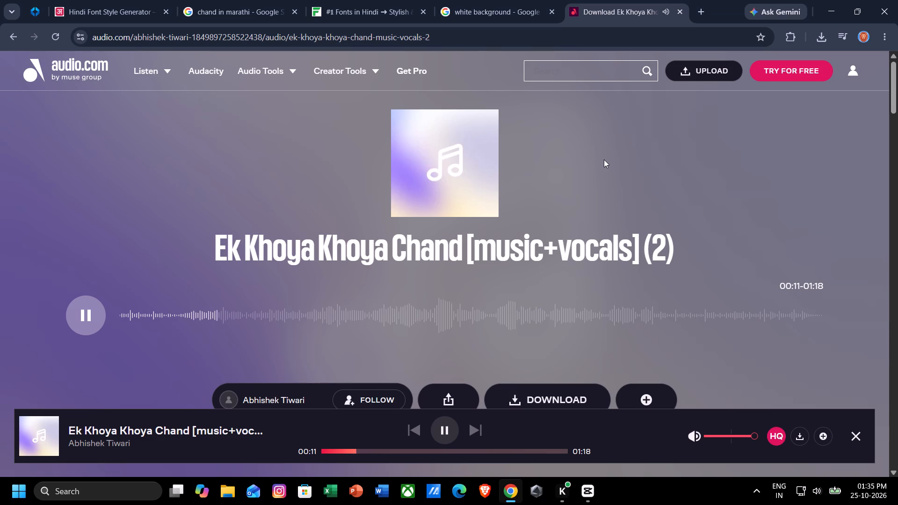
# Return to the search results, open the mobcup.fm Ek Khoya Khoya Chand Tha ringtone result and look through its listed ringtones.
pyautogui.click(12, 39)
pyautogui.scroll(-4, 272, 241)
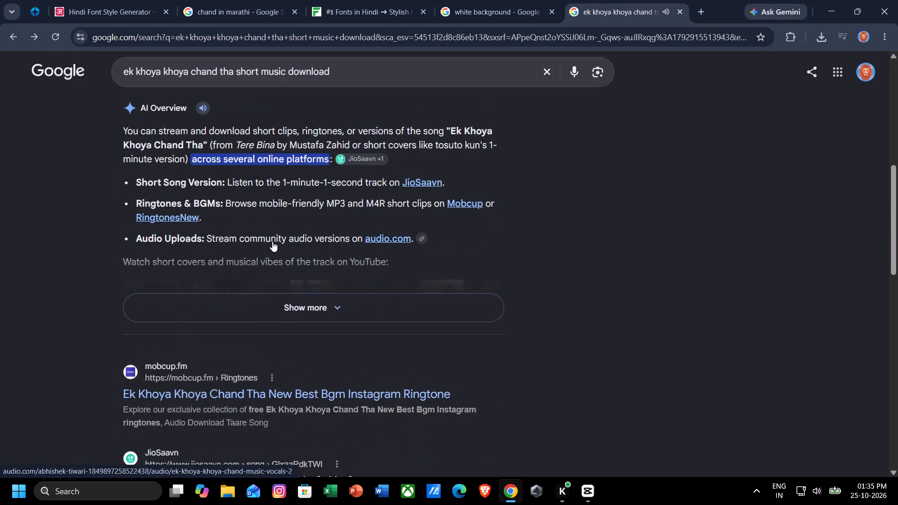
pyautogui.scroll(-1, 272, 241)
pyautogui.click(267, 301)
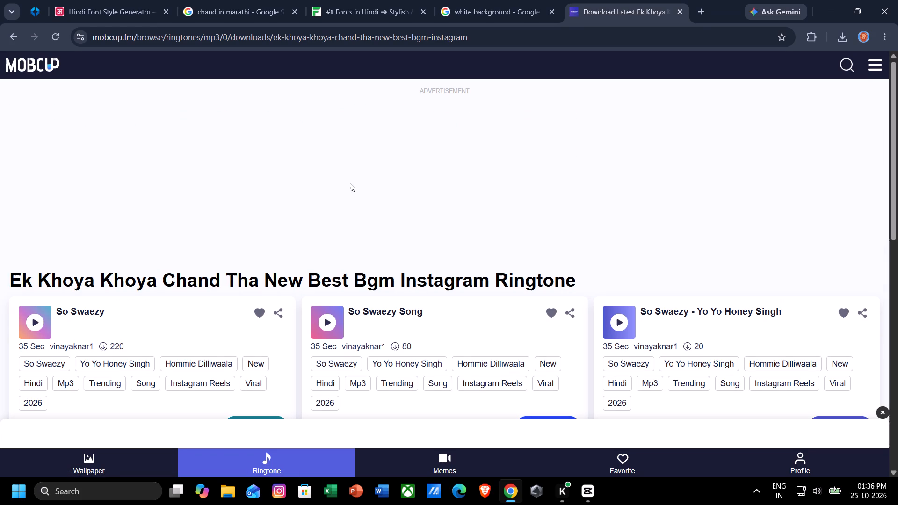
pyautogui.scroll(-2, 348, 185)
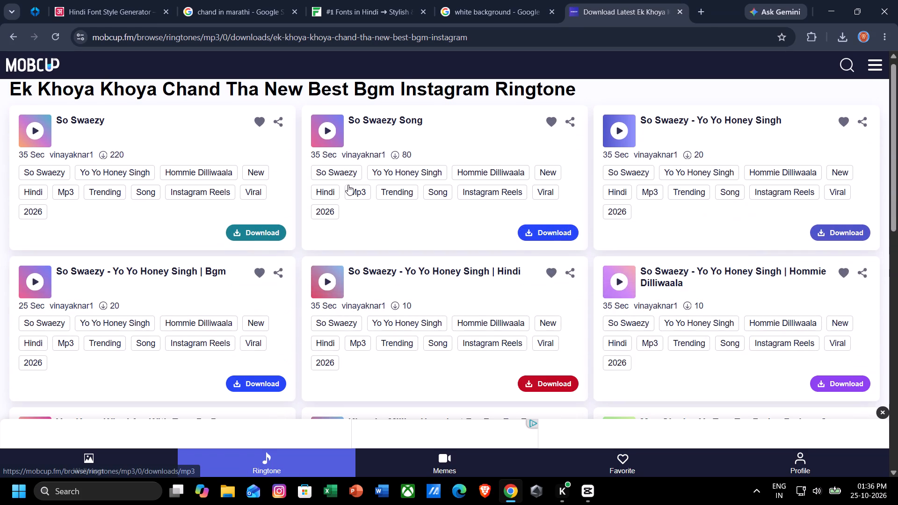
pyautogui.scroll(1, 350, 196)
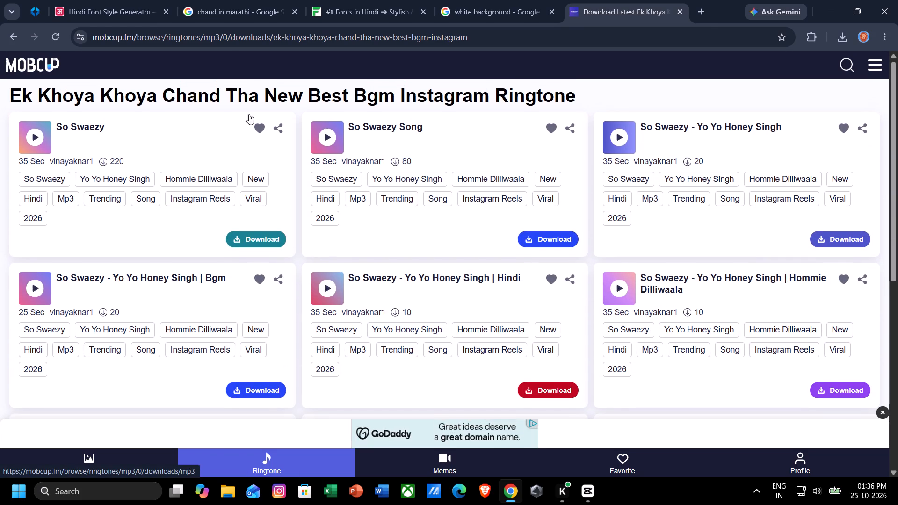
# Go back to the search results and open the JioSaavn page for "ek khoya khoya chand tha, jo tha khafa khafa".
pyautogui.click(15, 40)
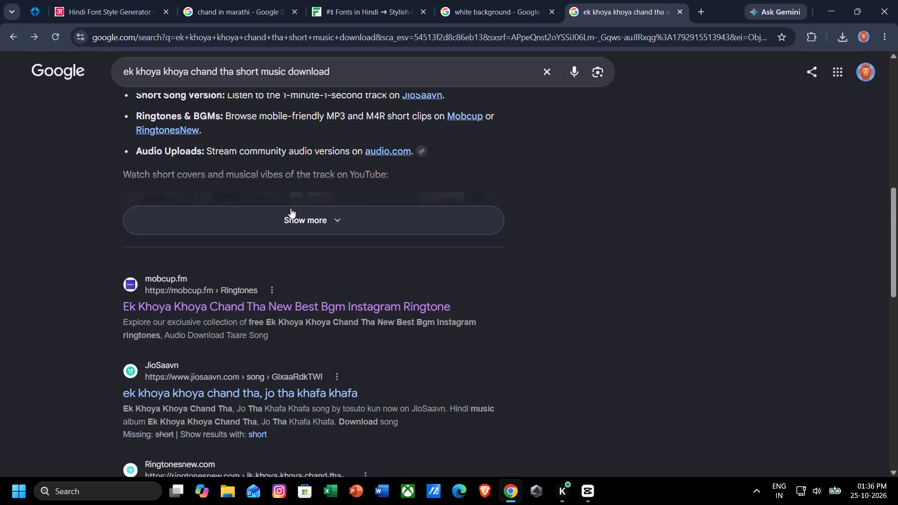
pyautogui.scroll(-2, 290, 208)
pyautogui.click(247, 220)
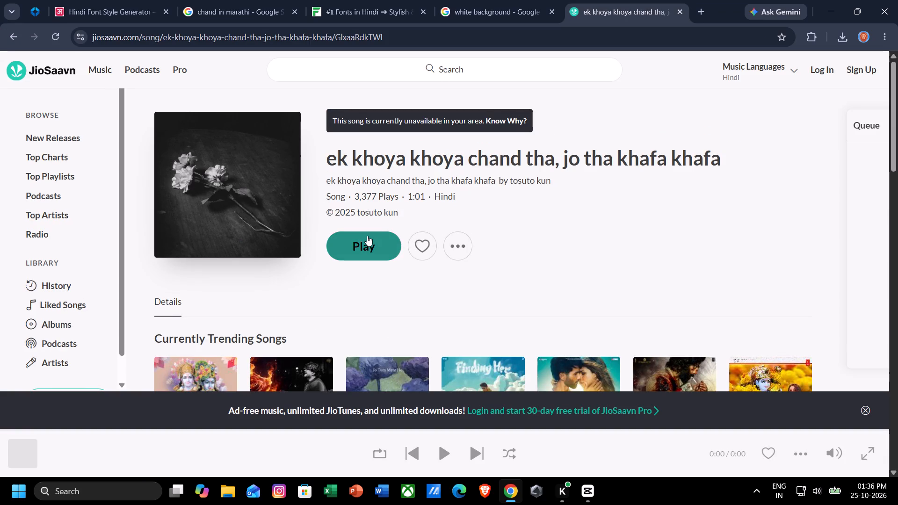
# Try to play "ek khoya khoya chand tha, jo tha khafa khafa" on JioSaavn, and return to the search results.
pyautogui.click(367, 236)
pyautogui.click(367, 241)
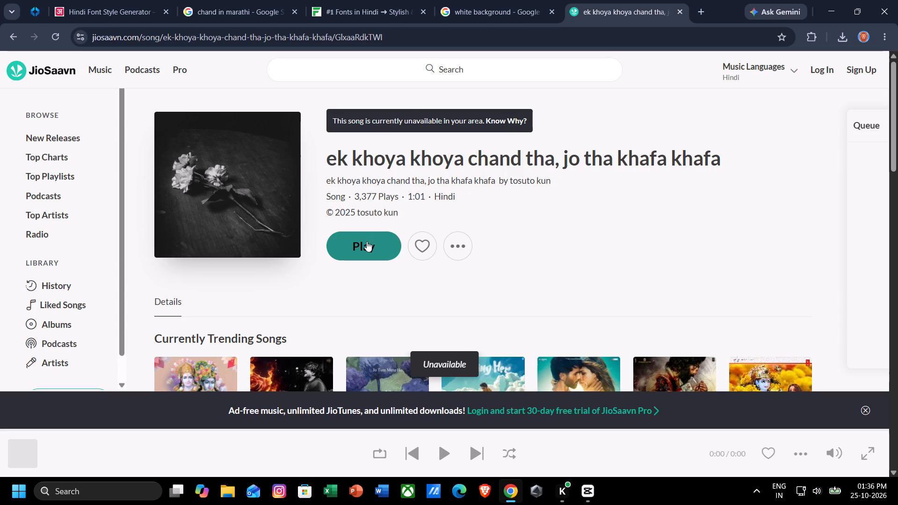
pyautogui.click(13, 39)
# Open the MP3.pm result for khoya khoya chand and look through its list of tracks.
pyautogui.scroll(-1, 253, 255)
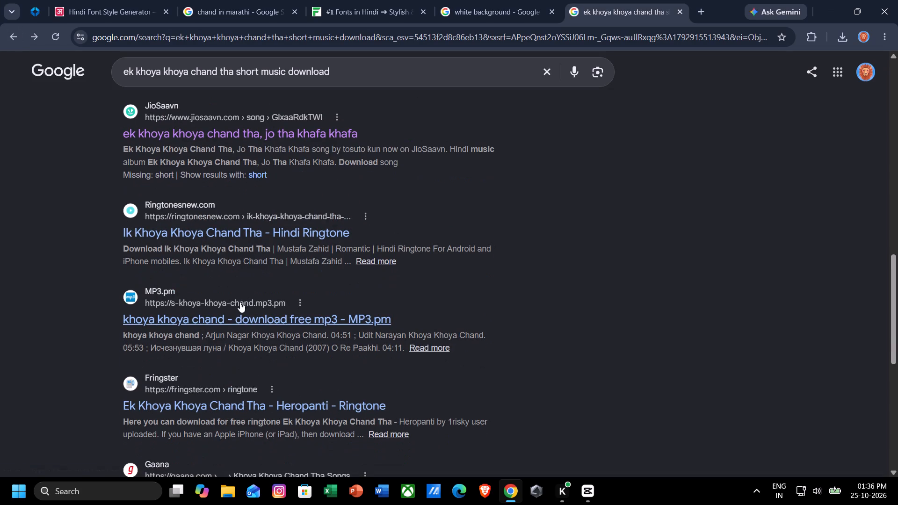
pyautogui.click(238, 314)
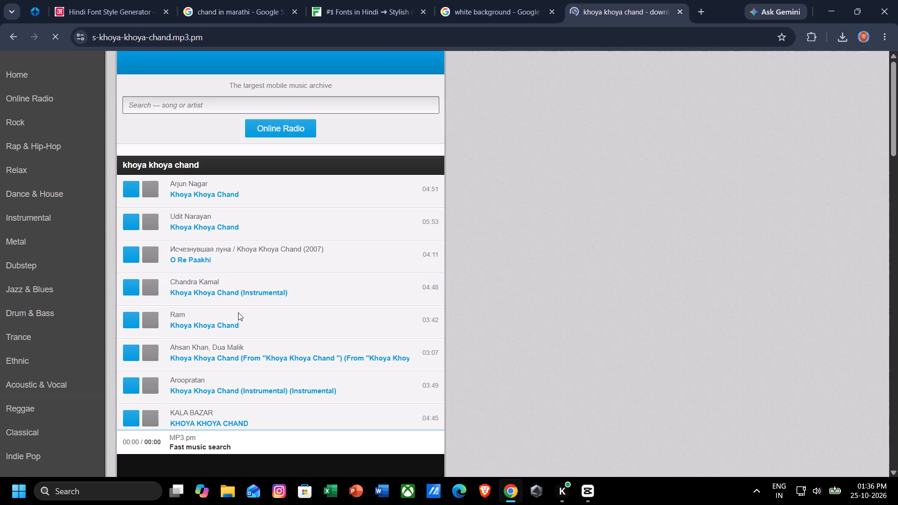
pyautogui.scroll(1, 330, 203)
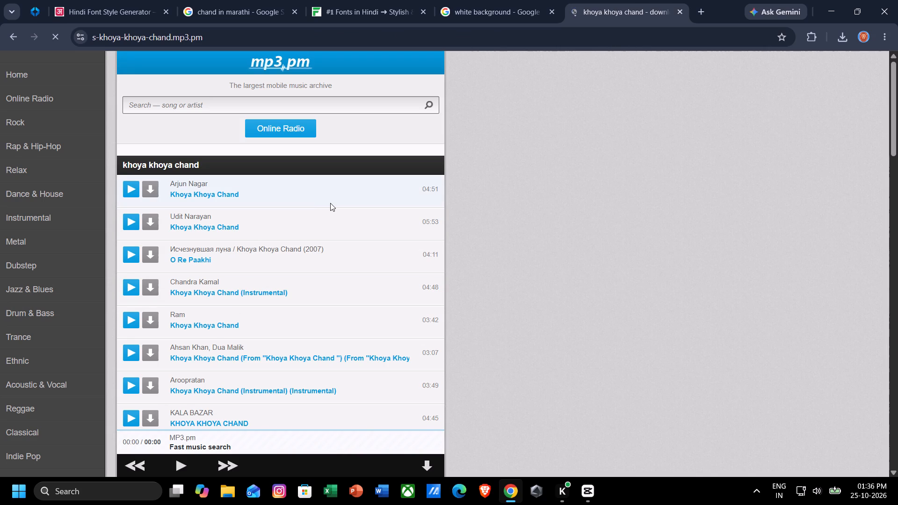
pyautogui.scroll(1, 291, 198)
pyautogui.scroll(-1, 291, 198)
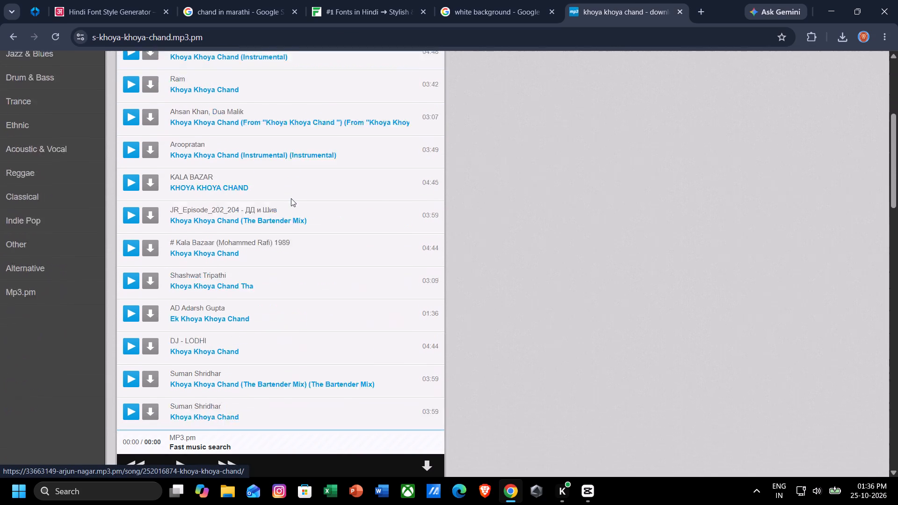
pyautogui.scroll(-1, 291, 198)
pyautogui.scroll(1, 291, 198)
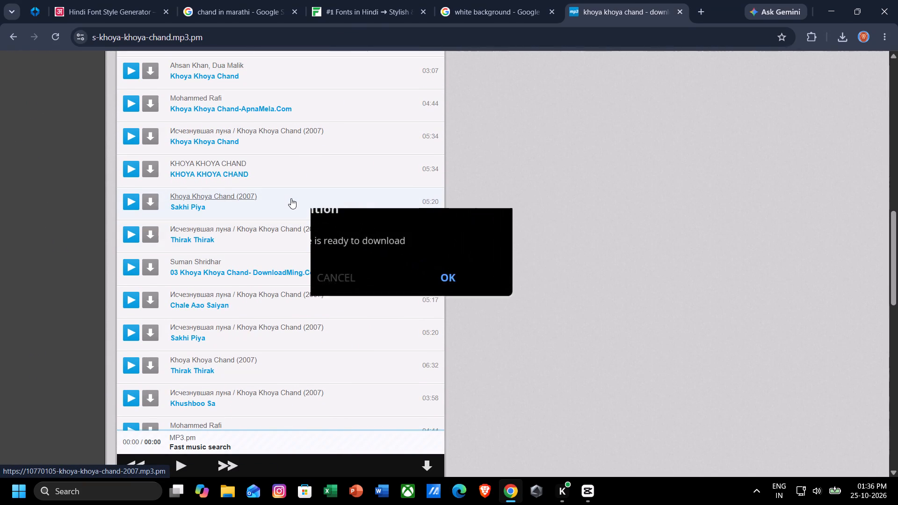
pyautogui.scroll(1, 291, 198)
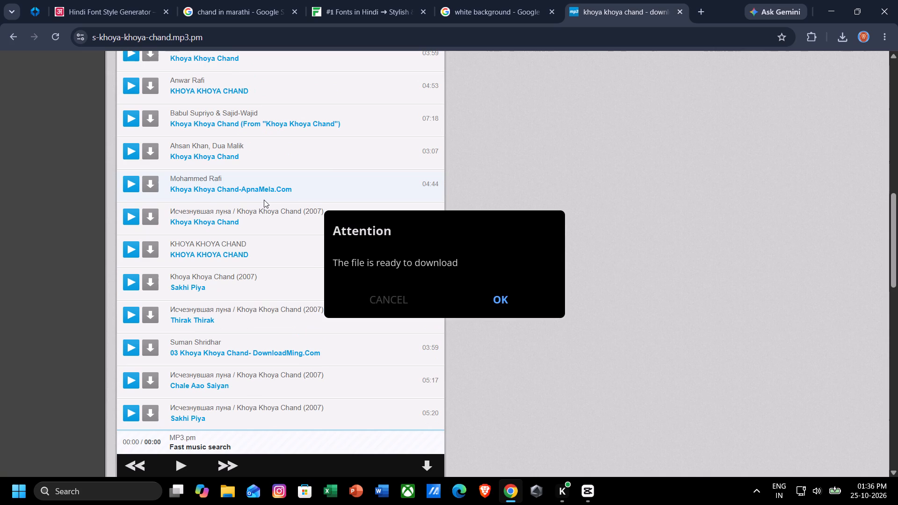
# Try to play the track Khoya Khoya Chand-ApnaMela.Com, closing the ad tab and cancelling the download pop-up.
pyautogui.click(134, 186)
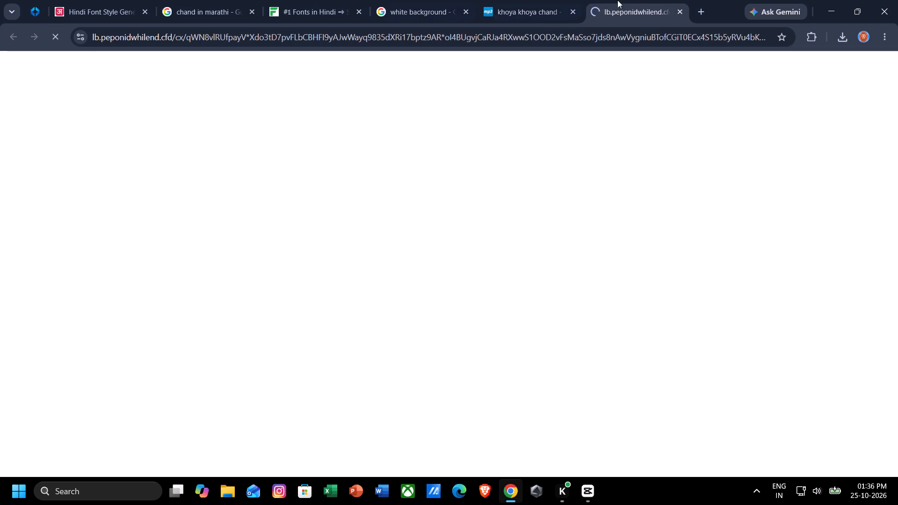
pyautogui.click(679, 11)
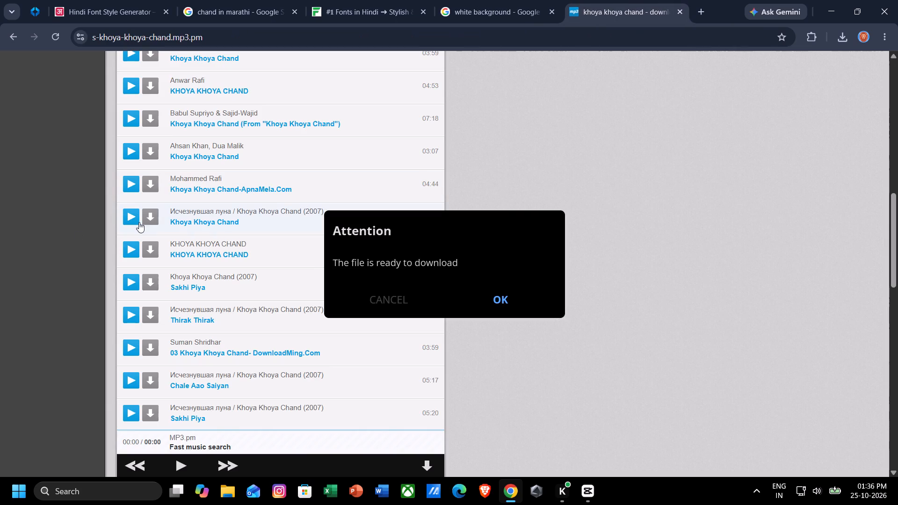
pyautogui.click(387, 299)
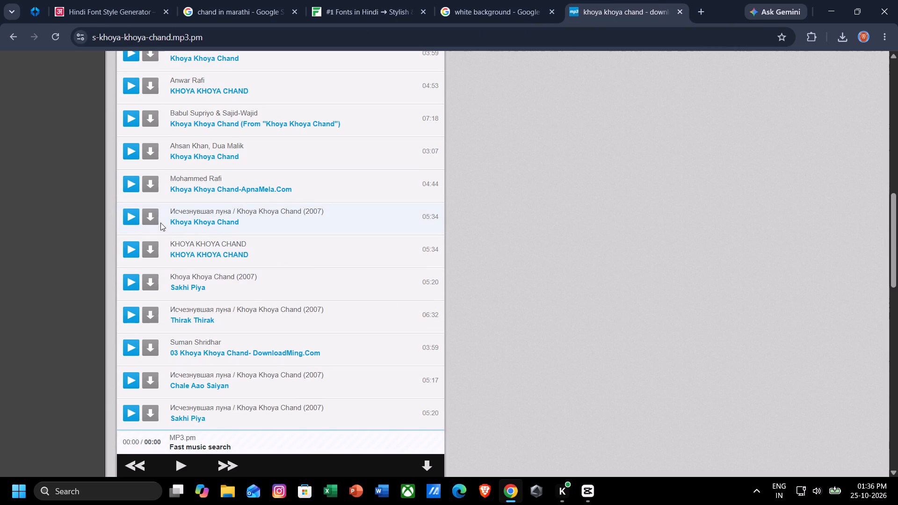
# Play the 05:20 track Sakhi Piya from Khoya Khoya Chand (2007) and return to the beginning of the track list.
pyautogui.click(131, 279)
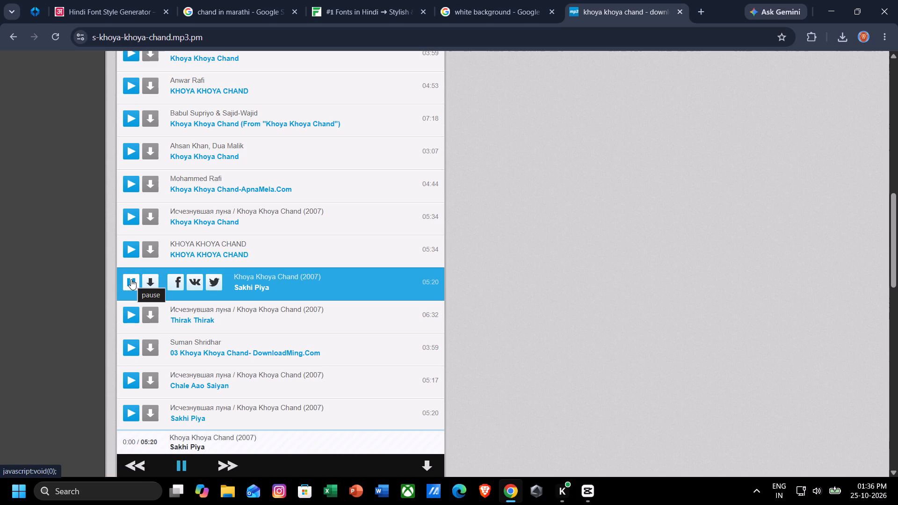
pyautogui.scroll(6, 284, 210)
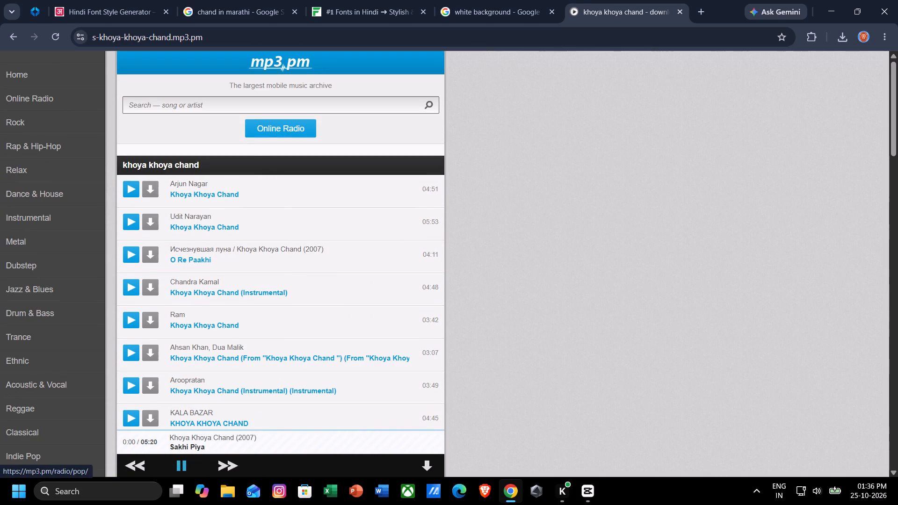
# Open the Fringster ringtone result Ek Khoya Khoya Chand Tha - Heropanti, preview it briefly, and return to the search results.
pyautogui.click(17, 38)
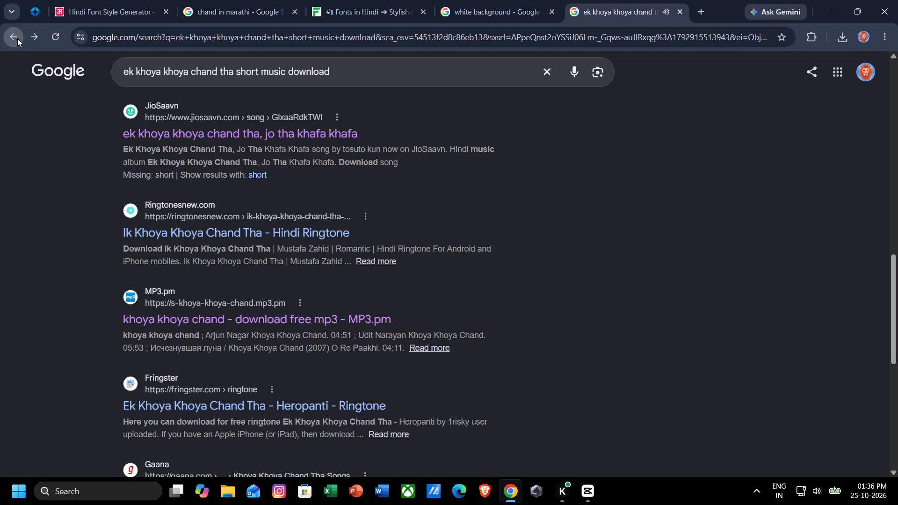
pyautogui.scroll(-1, 297, 341)
pyautogui.click(276, 365)
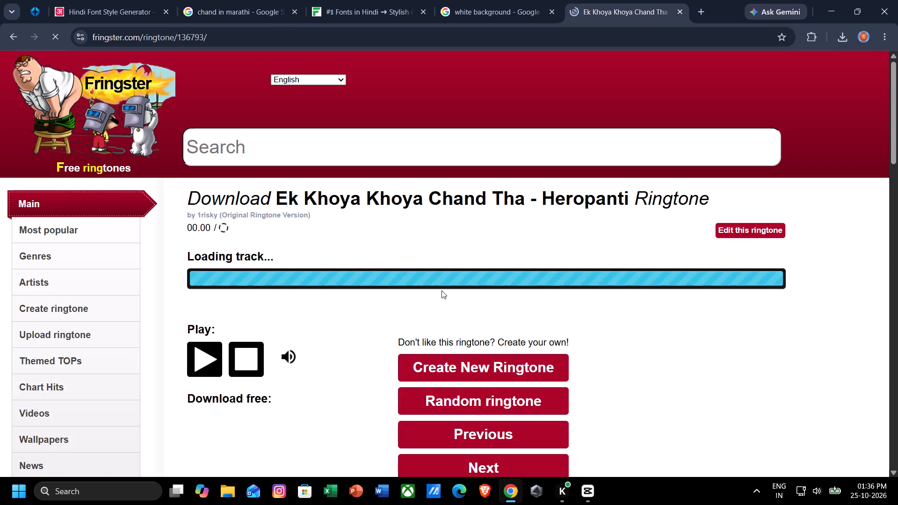
pyautogui.scroll(-1, 519, 315)
pyautogui.click(207, 280)
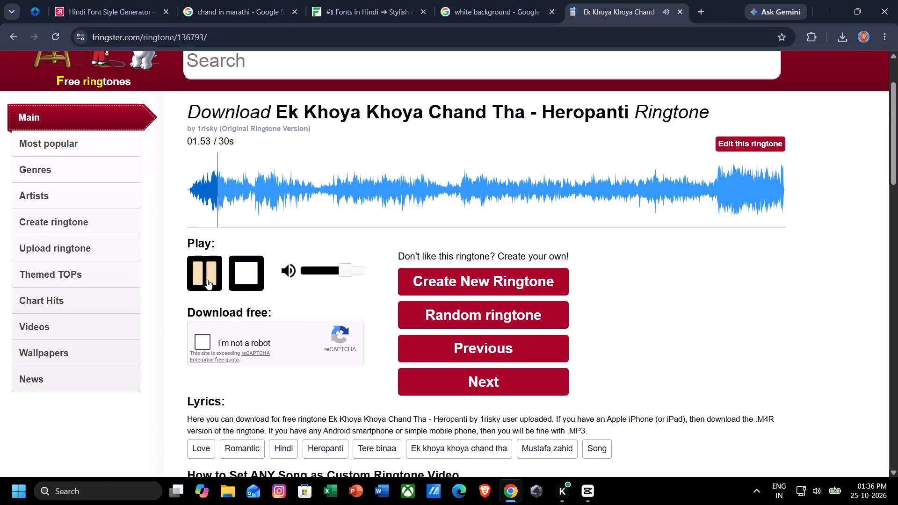
pyautogui.click(207, 280)
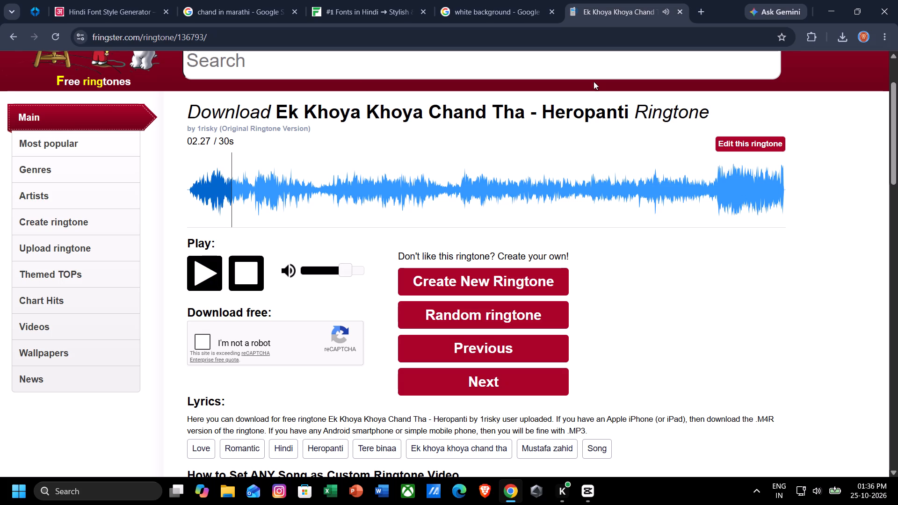
pyautogui.click(19, 43)
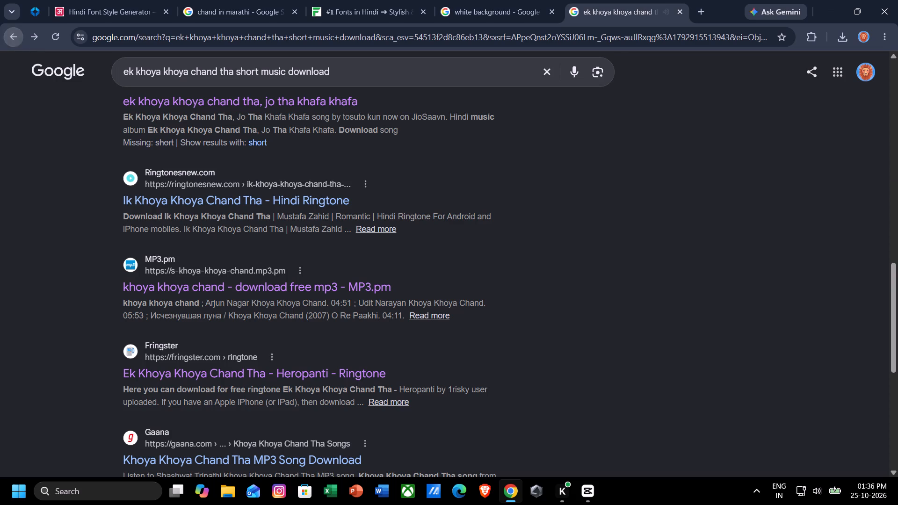
# Look through the remaining web results and the full video results for the short music download, and close that search tab.
pyautogui.scroll(-5, 370, 299)
pyautogui.scroll(2, 370, 299)
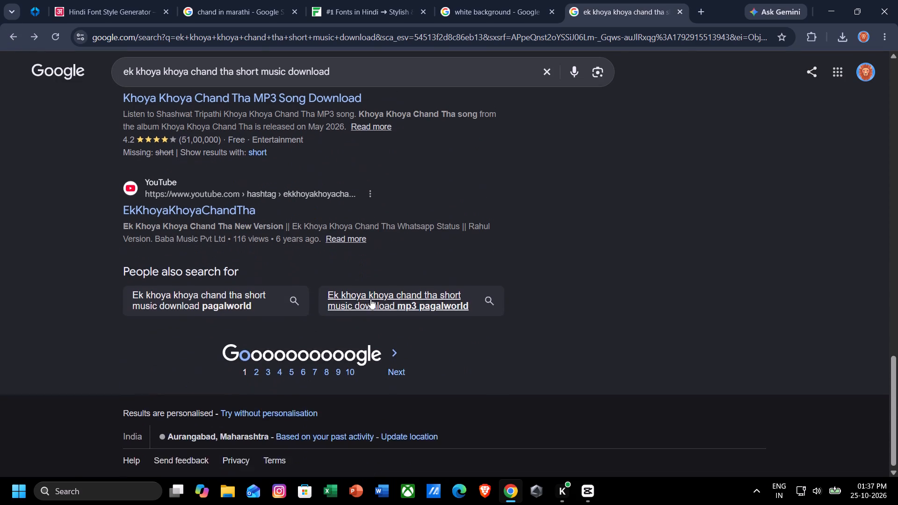
pyautogui.scroll(12, 370, 299)
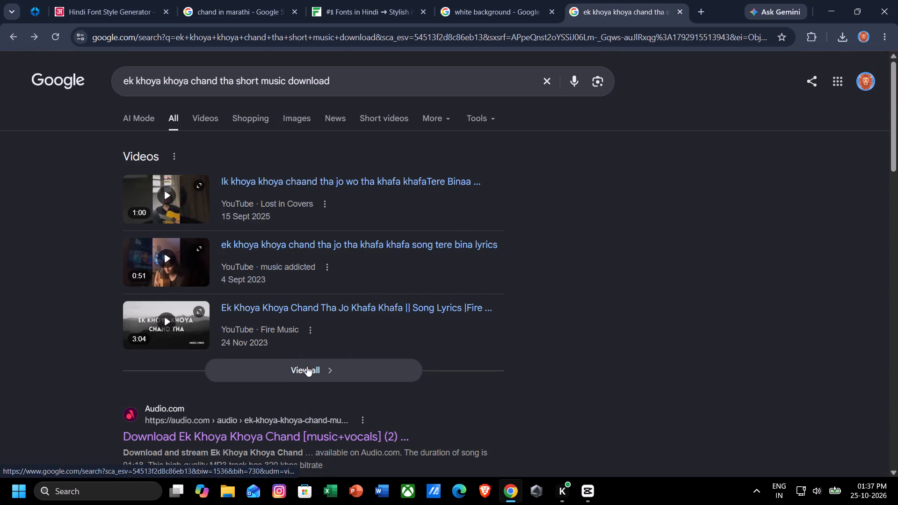
pyautogui.click(307, 366)
pyautogui.scroll(-1, 306, 352)
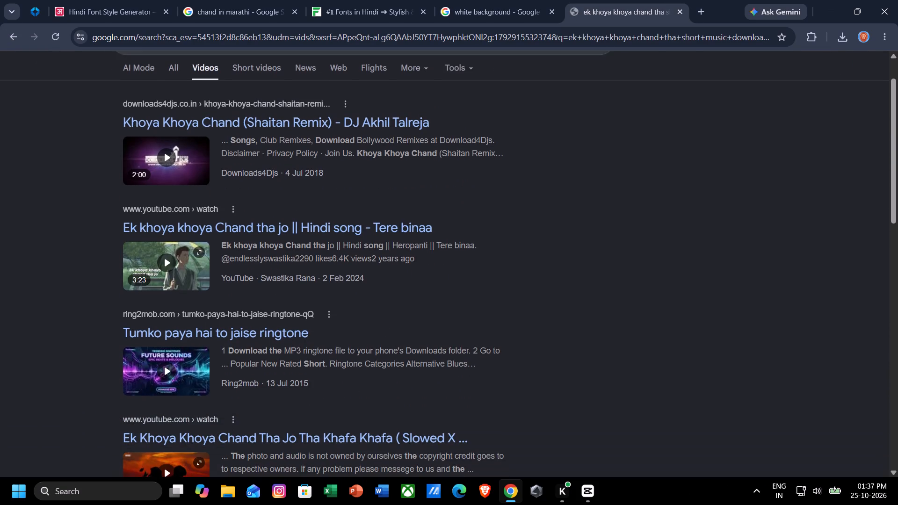
pyautogui.scroll(-2, 306, 352)
pyautogui.click(680, 11)
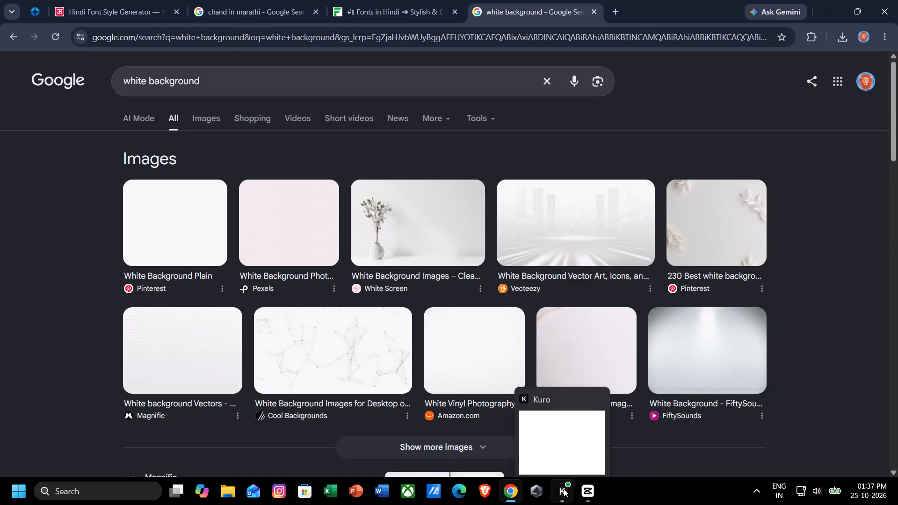
# Switch to CapCut and play the timeline from the start to review the noname.mp3 audio.
pyautogui.click(597, 491)
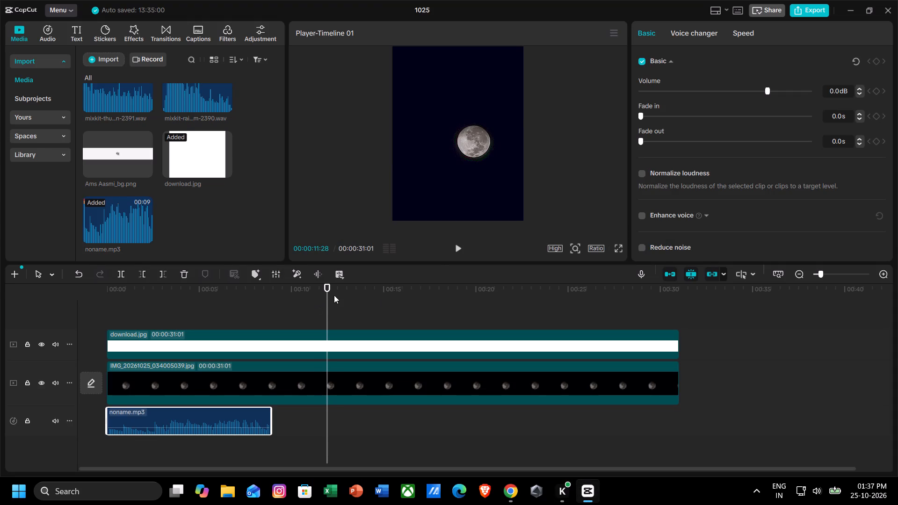
pyautogui.press('space')
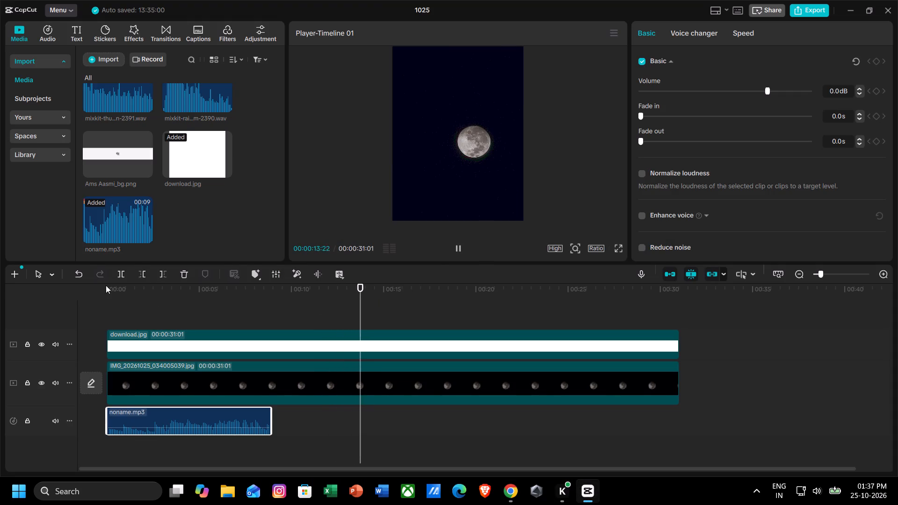
pyautogui.moveTo(381, 287); pyautogui.dragTo(0, 266)
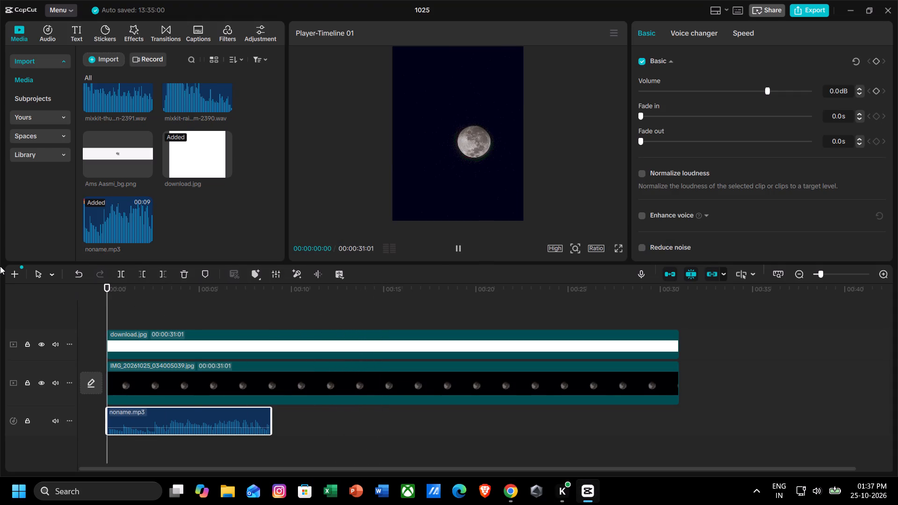
pyautogui.press('space')
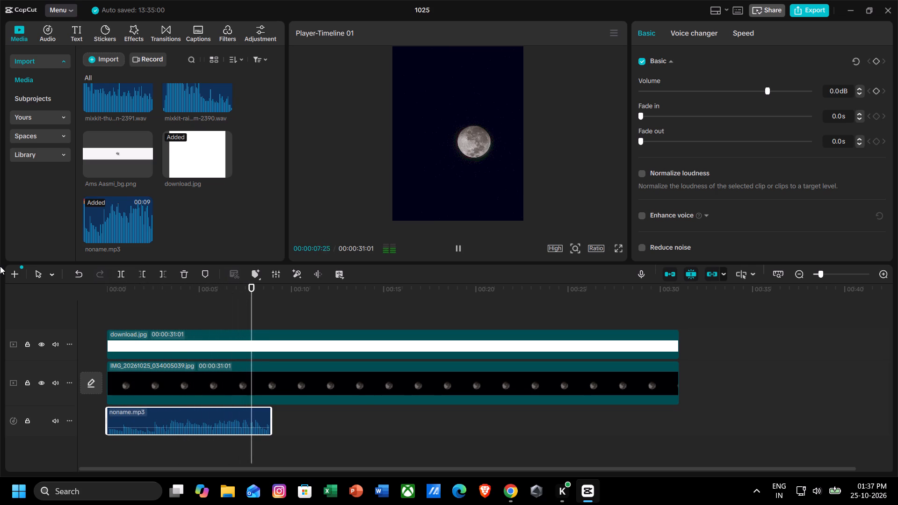
pyautogui.press('space')
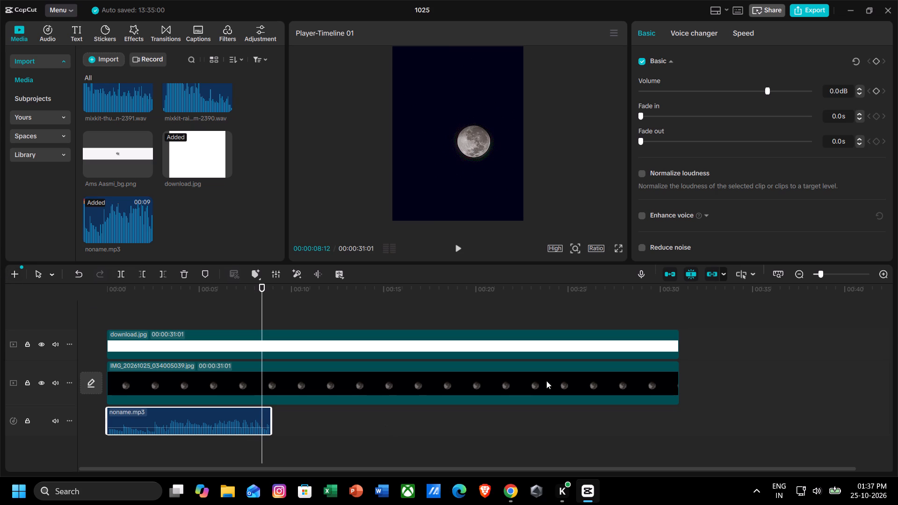
# Trim the moon image clip and the download.jpg overlay to 00:00:08:27 so both end with noname.mp3.
pyautogui.moveTo(678, 379); pyautogui.dragTo(619, 374)
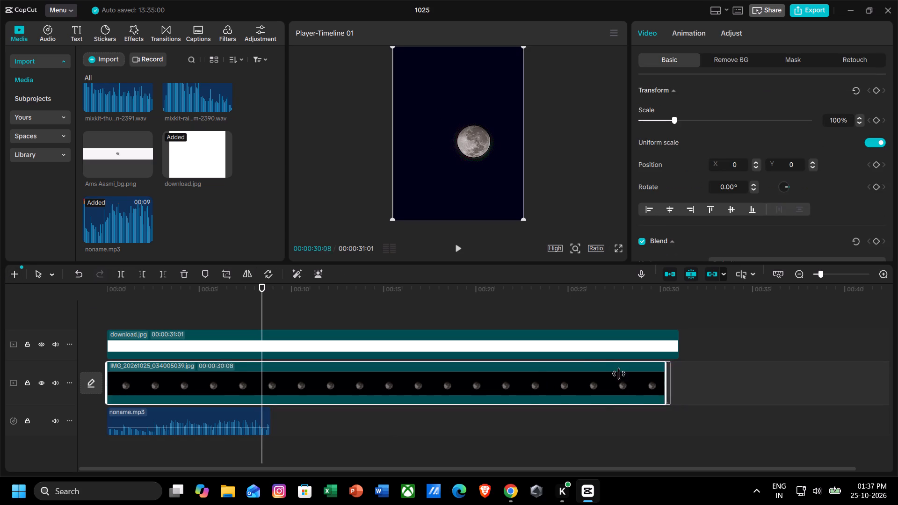
pyautogui.moveTo(619, 374); pyautogui.dragTo(269, 383)
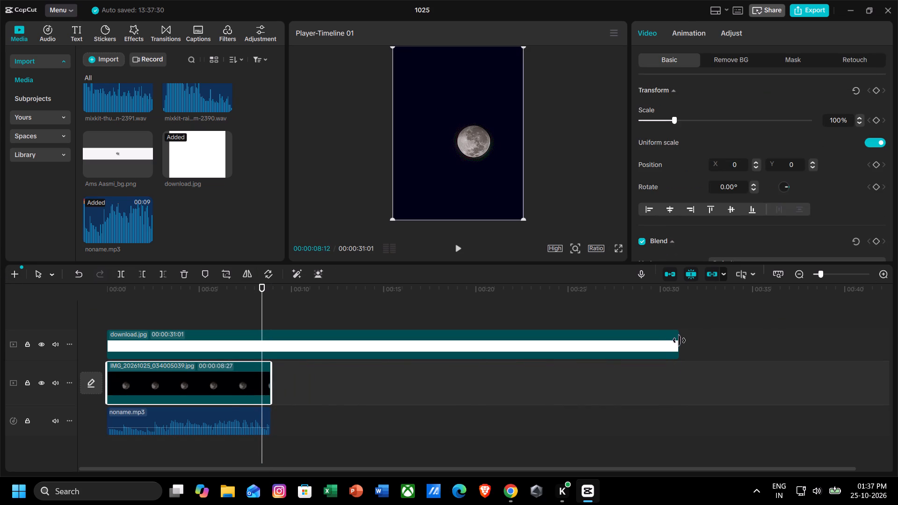
pyautogui.moveTo(679, 341); pyautogui.dragTo(249, 329)
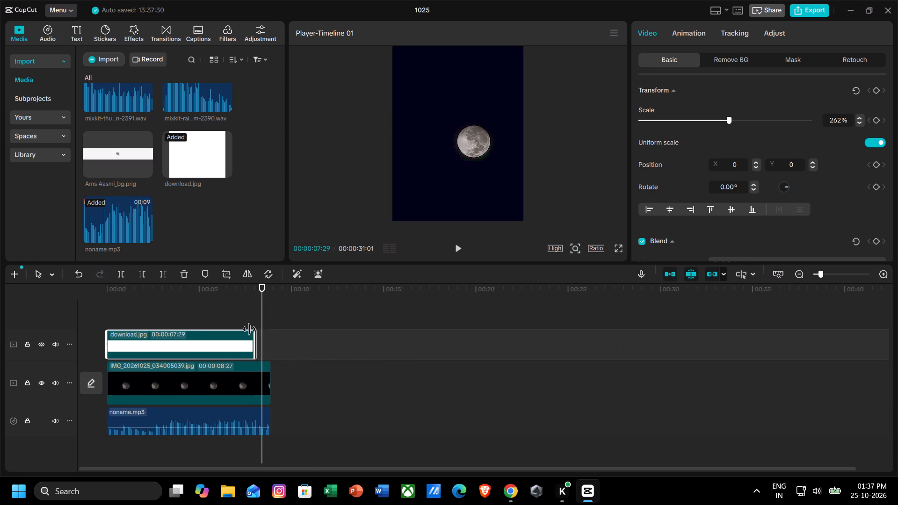
pyautogui.moveTo(249, 329); pyautogui.dragTo(271, 326)
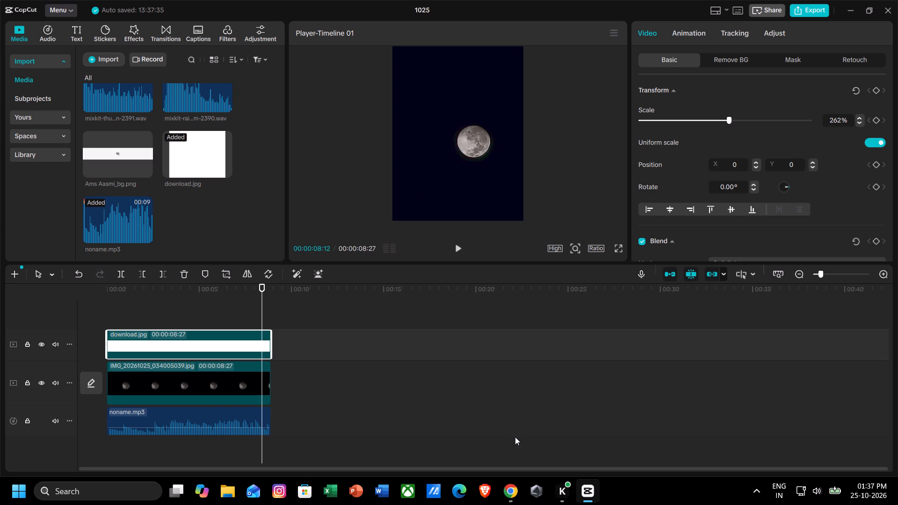
# Switch to Chrome and replace the white background search with a search for "ek khoya khoya chand tha lyrics".
pyautogui.click(504, 499)
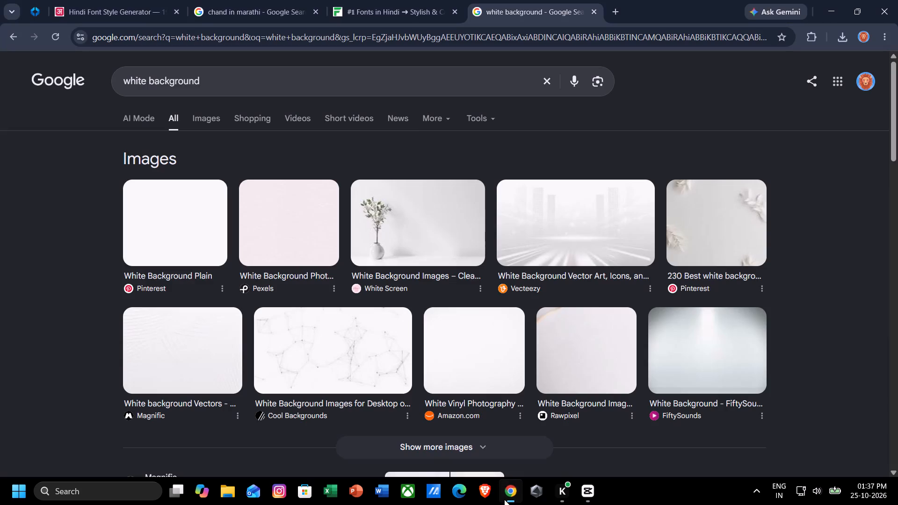
pyautogui.click(210, 80)
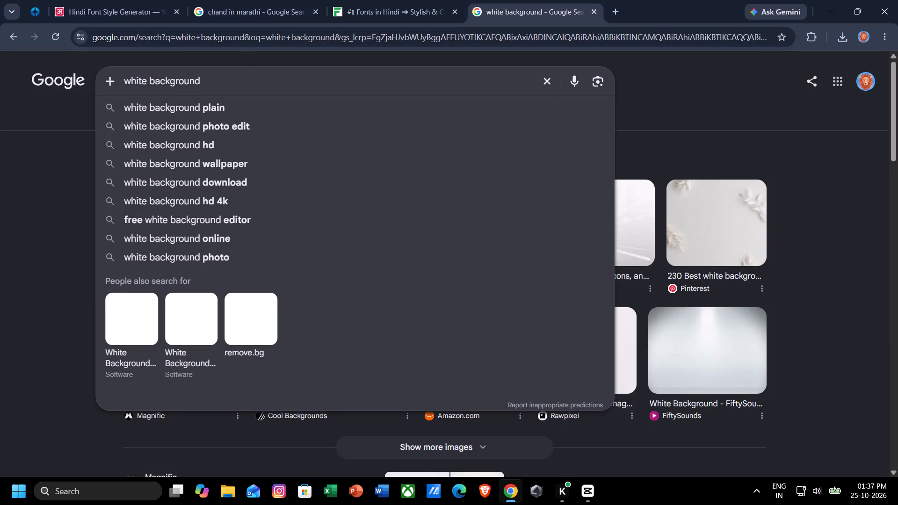
pyautogui.click(276, 0)
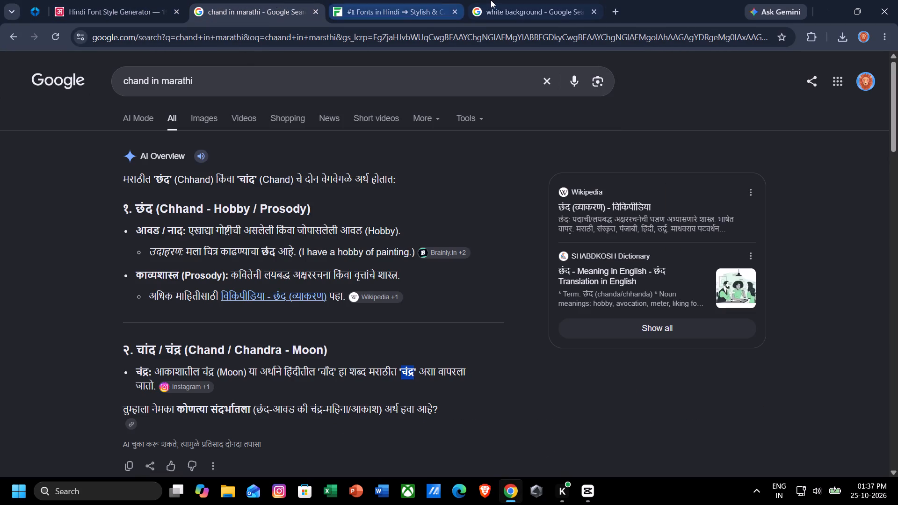
pyautogui.click(491, 0)
pyautogui.click(6, 34)
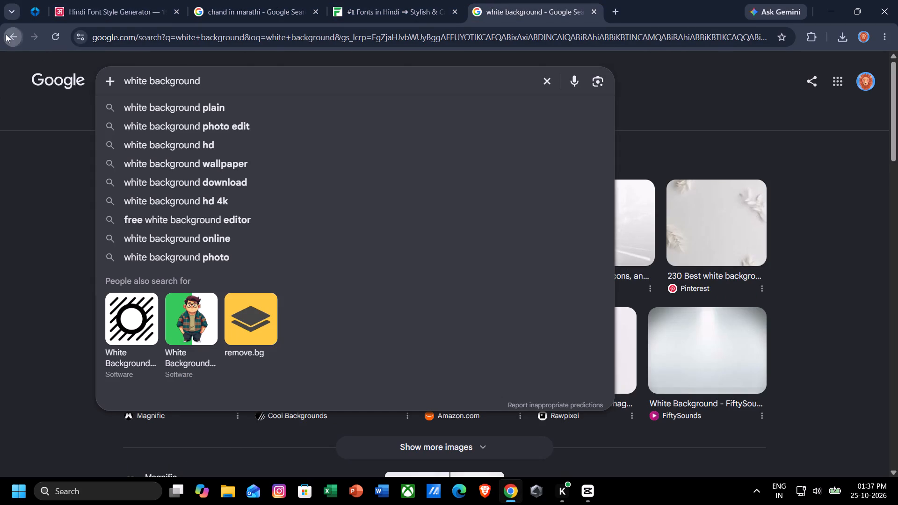
pyautogui.click(291, 221)
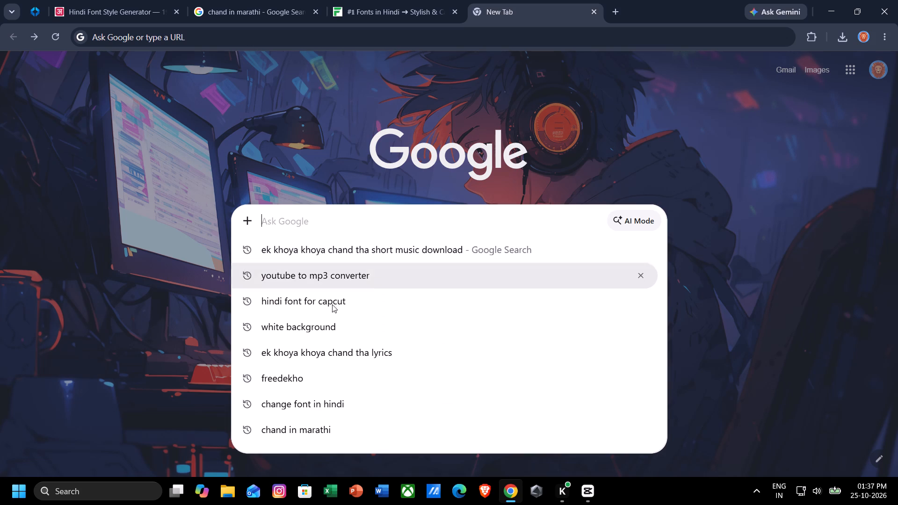
pyautogui.click(331, 353)
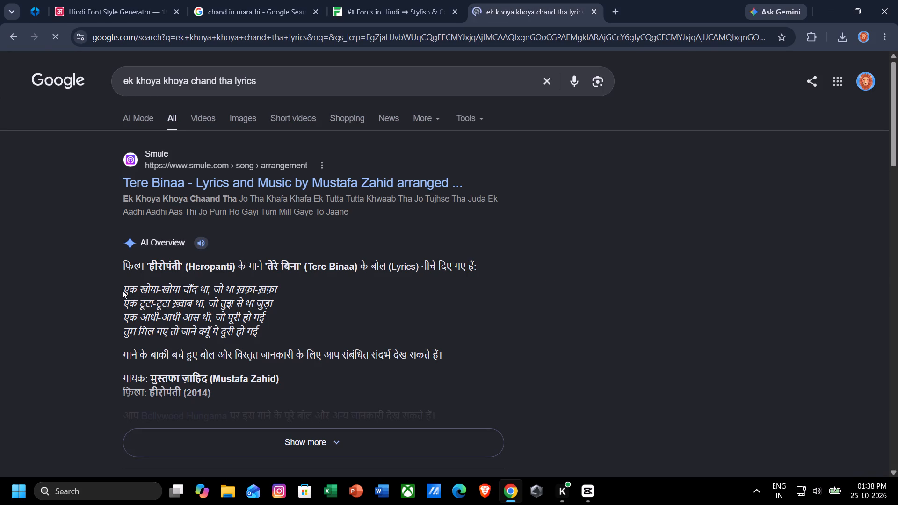
# Copy the four Hindi lyric lines, from "एक खोया-खोया चाँद था" to "ये दूरी हो गई", from the AI Overview.
pyautogui.moveTo(124, 290); pyautogui.dragTo(253, 332)
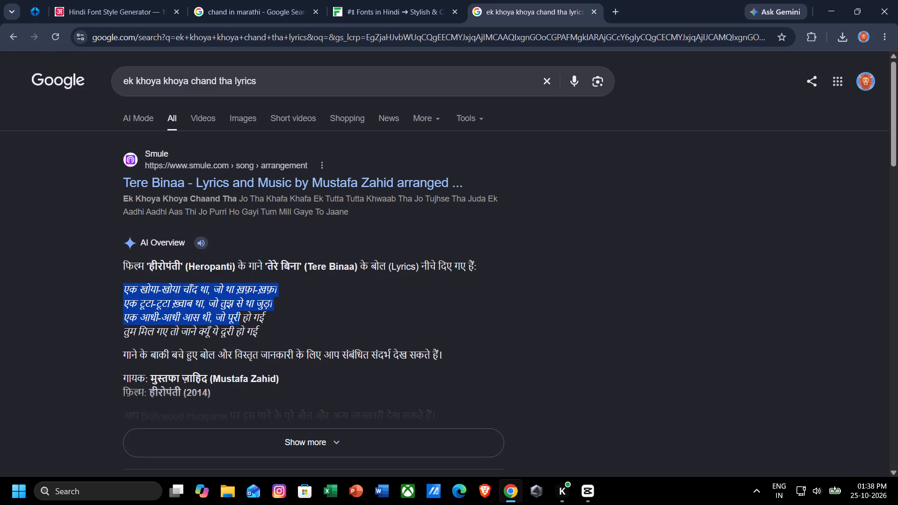
pyautogui.moveTo(253, 332); pyautogui.dragTo(269, 333)
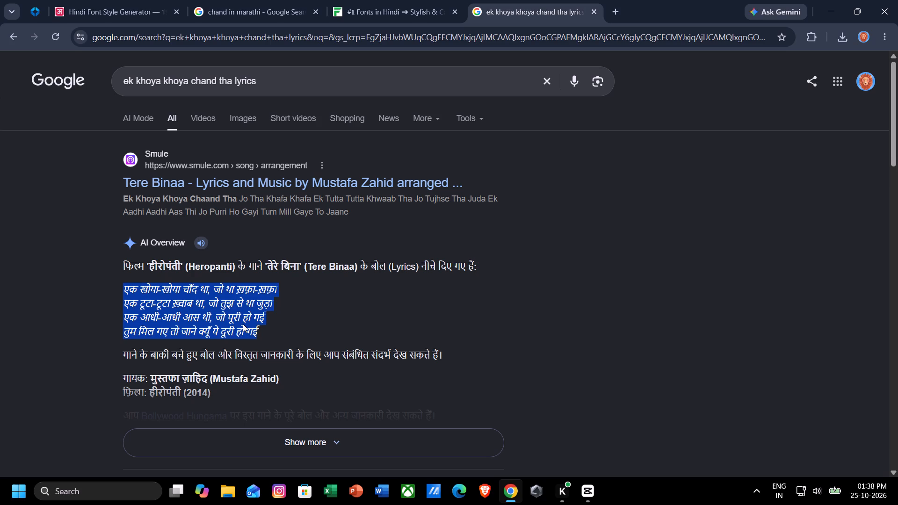
pyautogui.rightClick(243, 324)
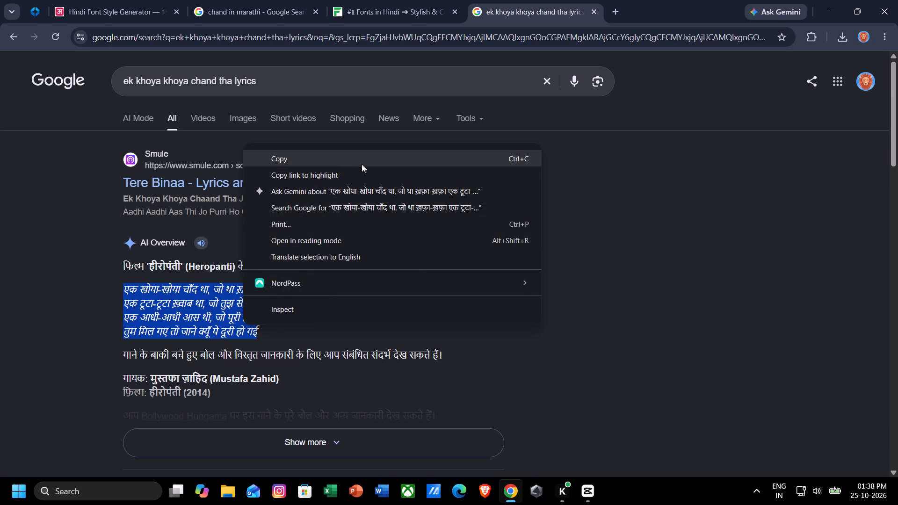
pyautogui.click(362, 164)
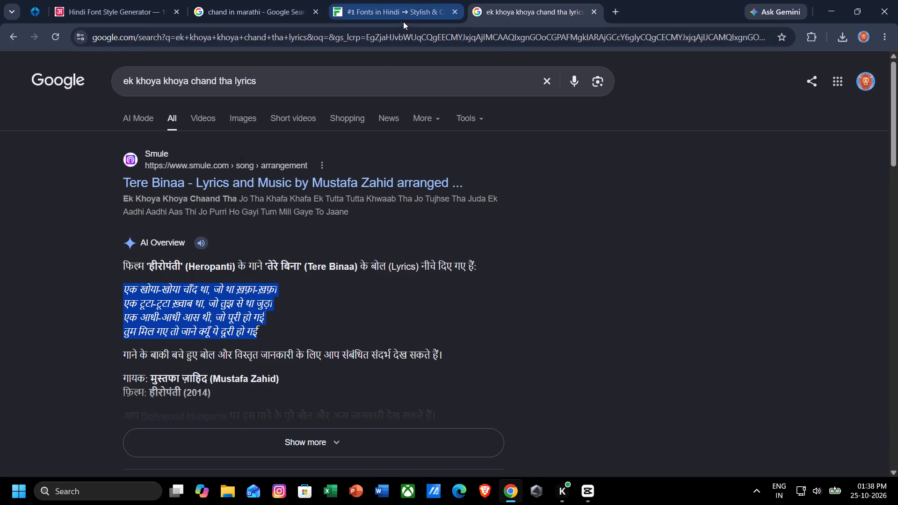
# Look over the Fonts In Hindi page, including its font specimens and text composer, checking back on the lyrics search.
pyautogui.click(407, 12)
pyautogui.scroll(11, 408, 239)
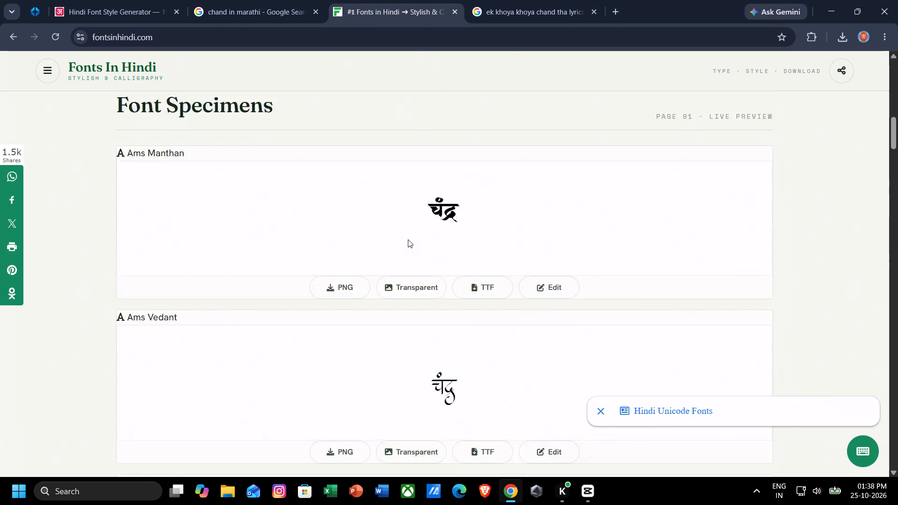
pyautogui.scroll(-3, 408, 239)
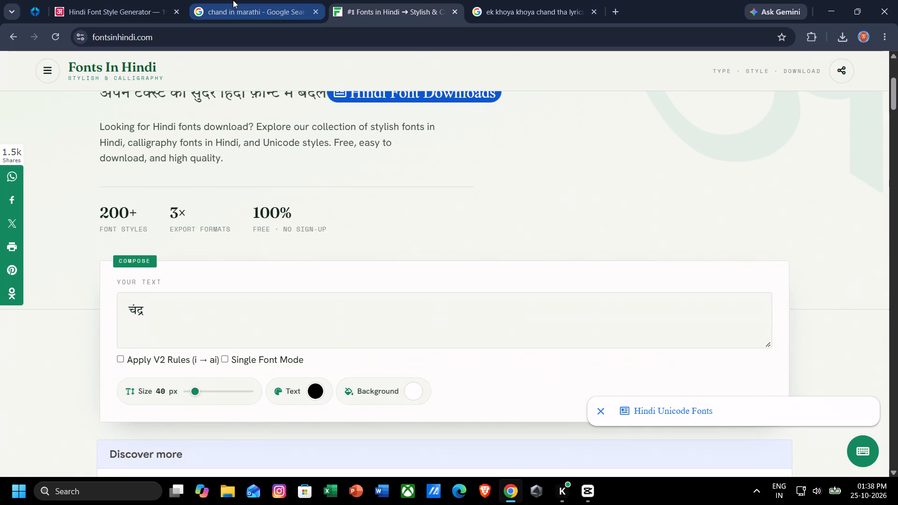
pyautogui.click(233, 0)
pyautogui.click(500, 0)
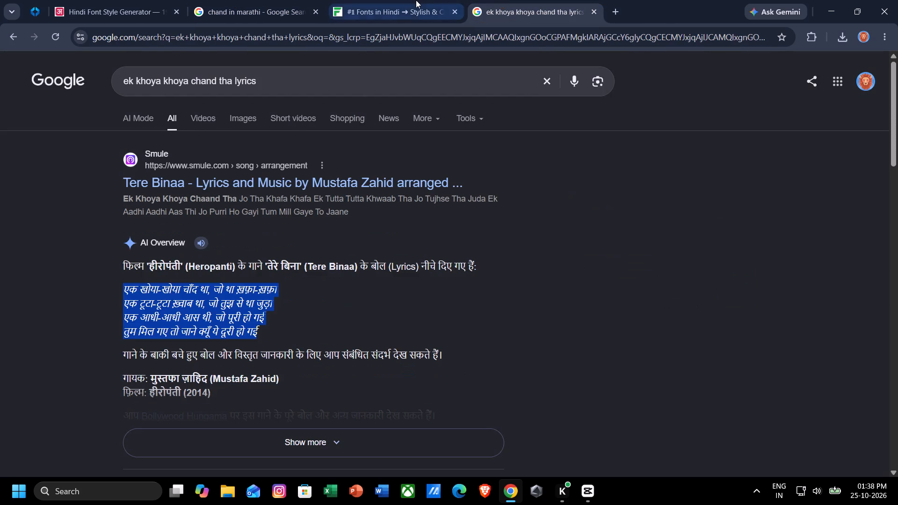
pyautogui.click(416, 0)
pyautogui.scroll(7, 359, 216)
pyautogui.scroll(-1, 359, 216)
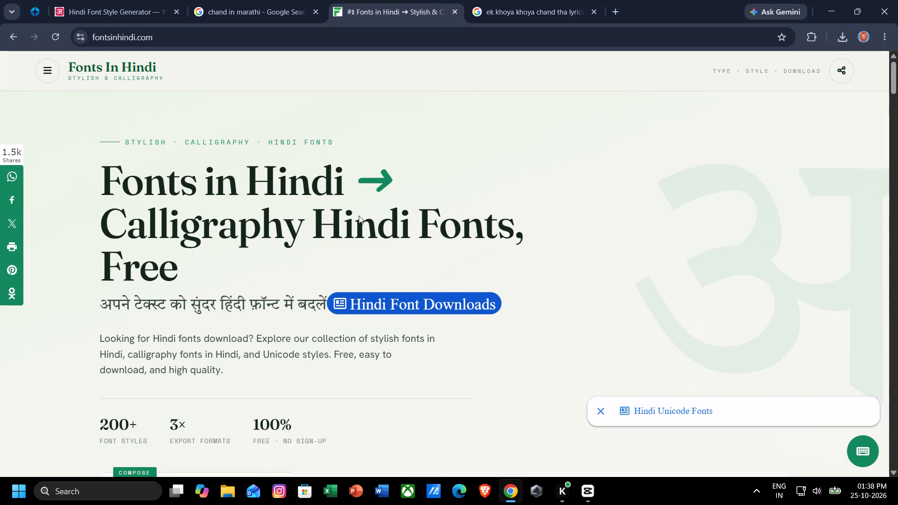
pyautogui.scroll(-3, 359, 216)
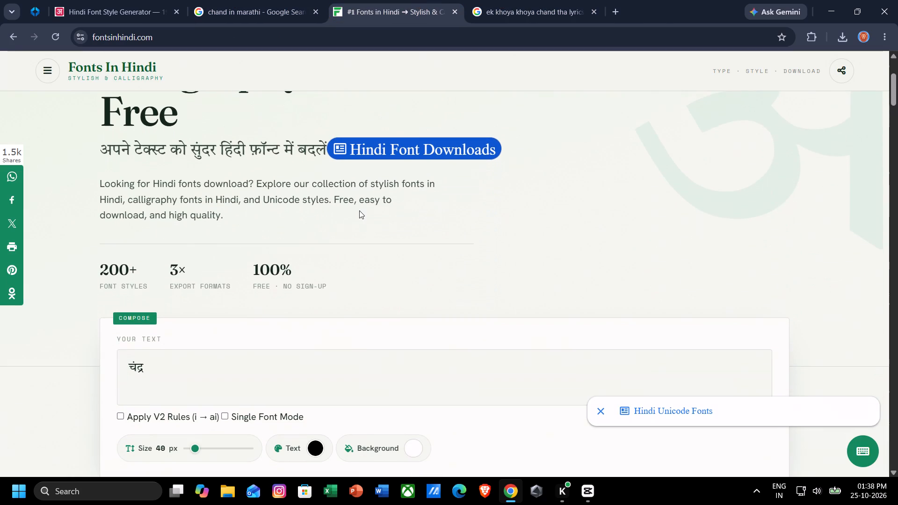
pyautogui.scroll(-1, 325, 337)
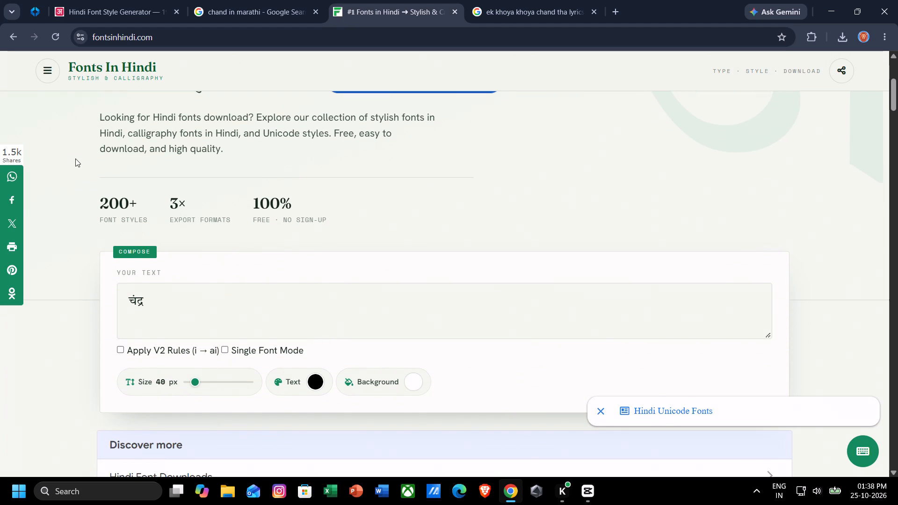
pyautogui.scroll(4, 478, 172)
# Search for "hindi font for capcut" in a new tab and open the Fonts in Hindi result.
pyautogui.click(617, 7)
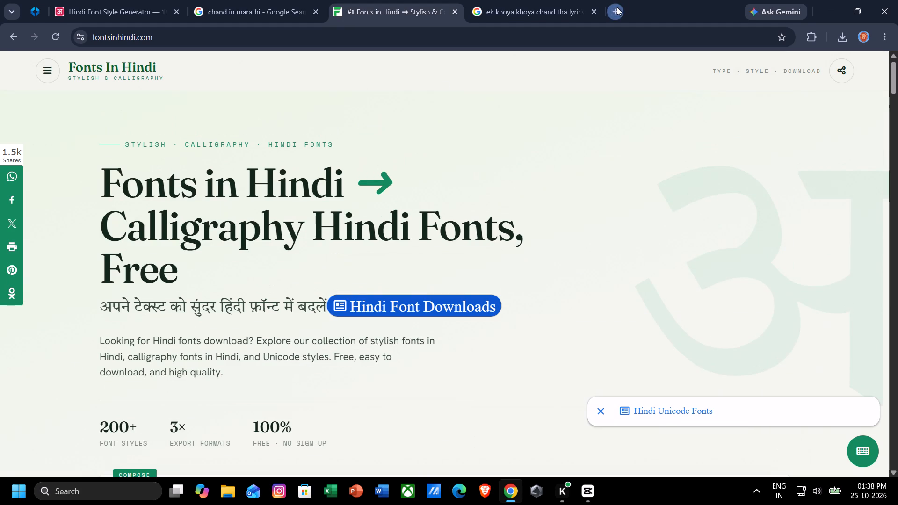
pyautogui.click(359, 210)
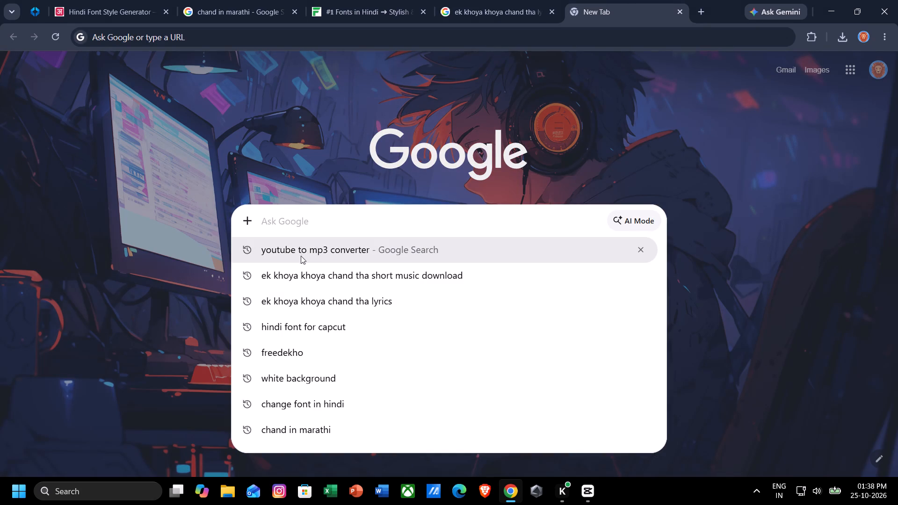
pyautogui.click(318, 314)
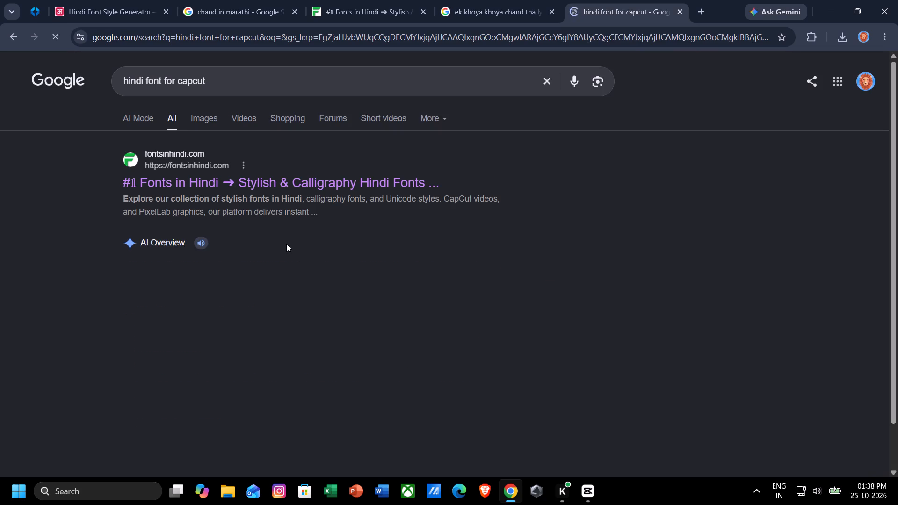
pyautogui.click(196, 189)
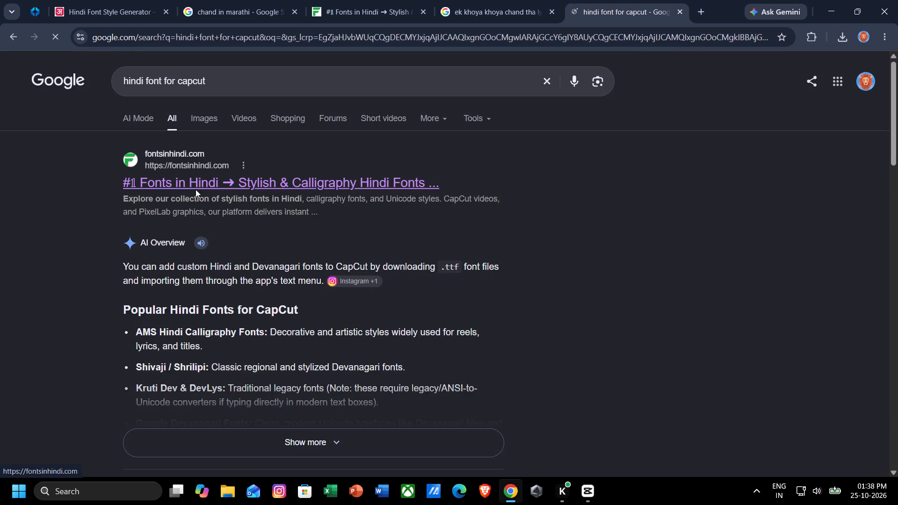
# Replace चंद्र in the Compose text with the four copied Hindi lyric lines.
pyautogui.scroll(-3, 297, 248)
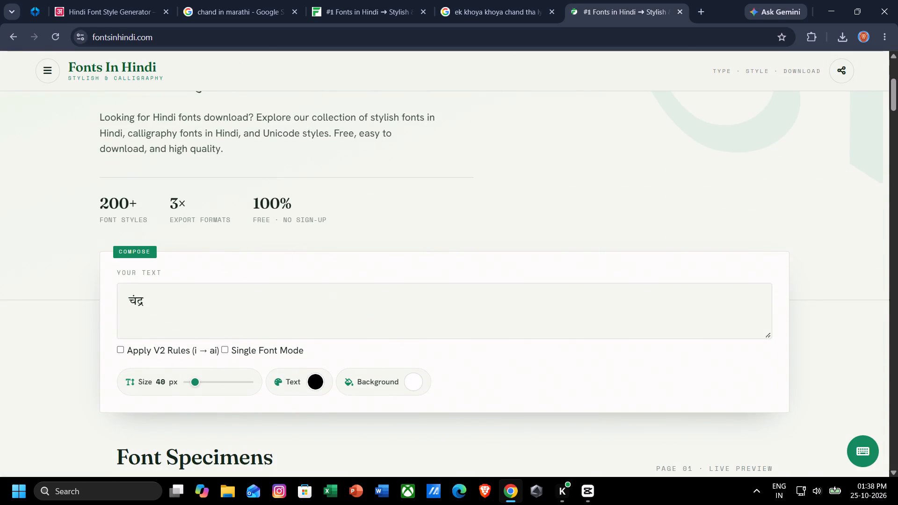
pyautogui.moveTo(191, 296); pyautogui.dragTo(128, 289)
pyautogui.press('BackSpace')
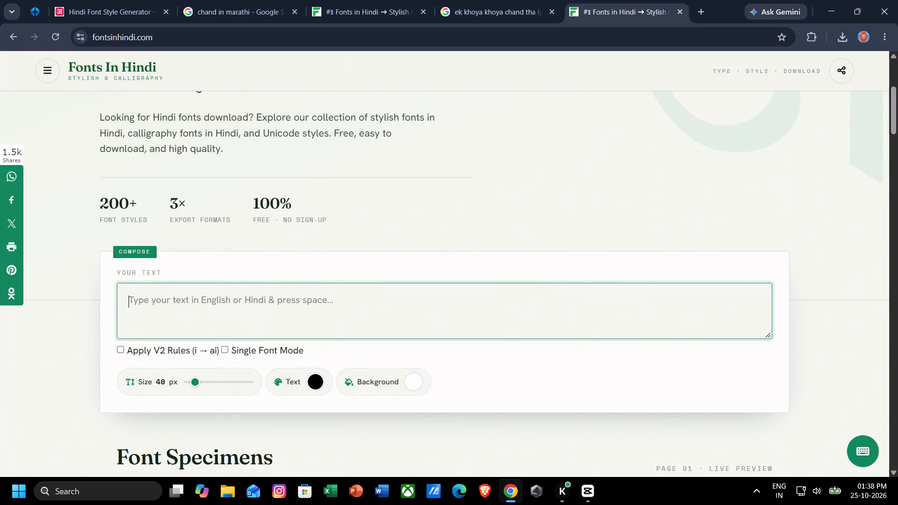
pyautogui.hotkey('ctrl', 'v')
# Compare the lyrics across the font specimens and open the Ams kashi version for editing.
pyautogui.scroll(-3, 382, 387)
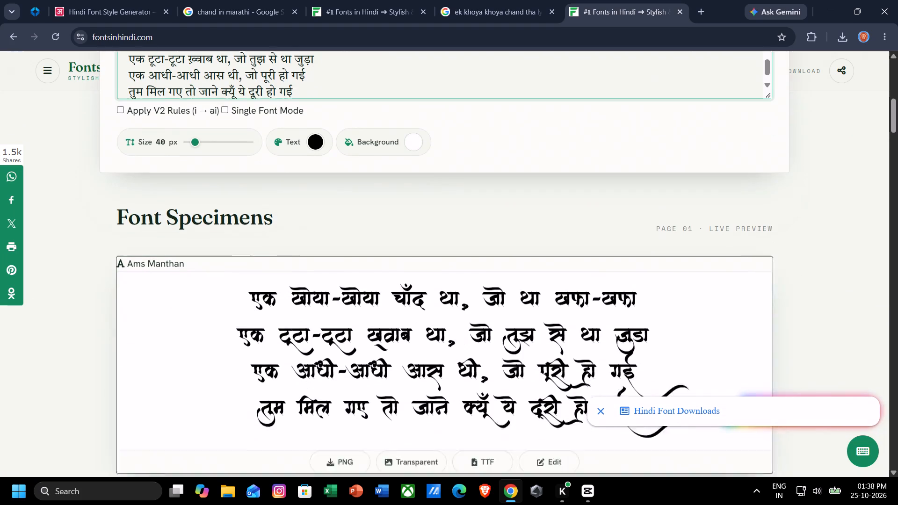
pyautogui.scroll(-5, 382, 387)
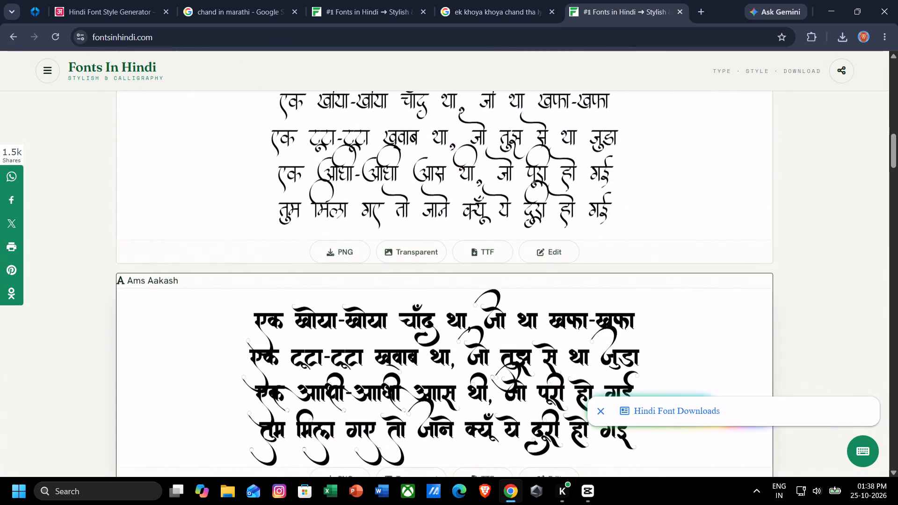
pyautogui.scroll(-5, 382, 387)
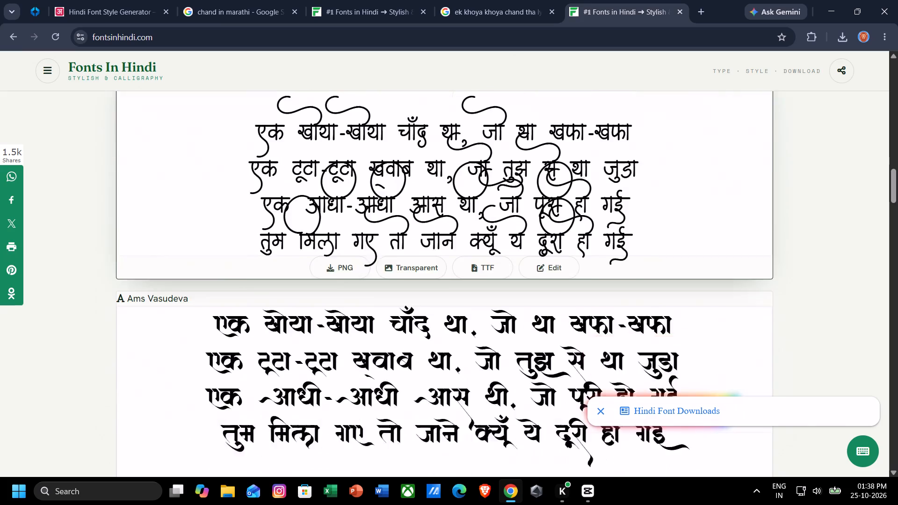
pyautogui.scroll(-6, 382, 387)
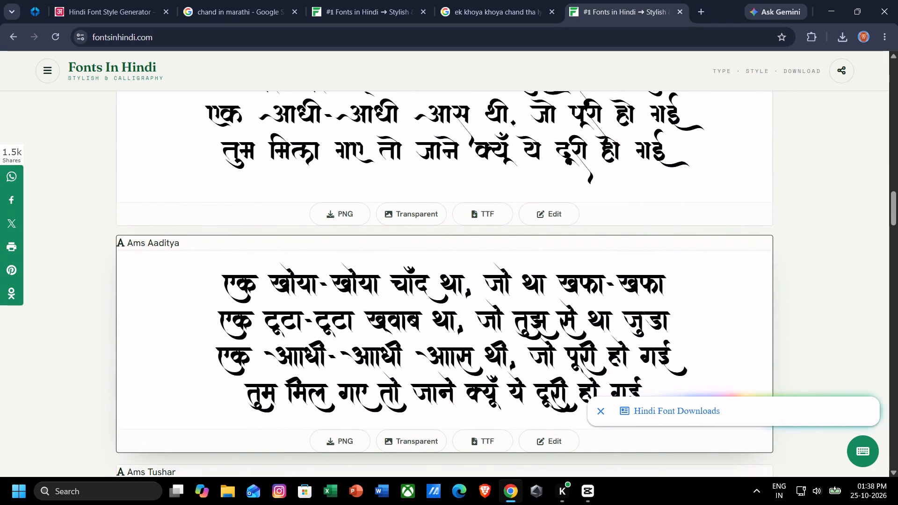
pyautogui.scroll(-9, 387, 367)
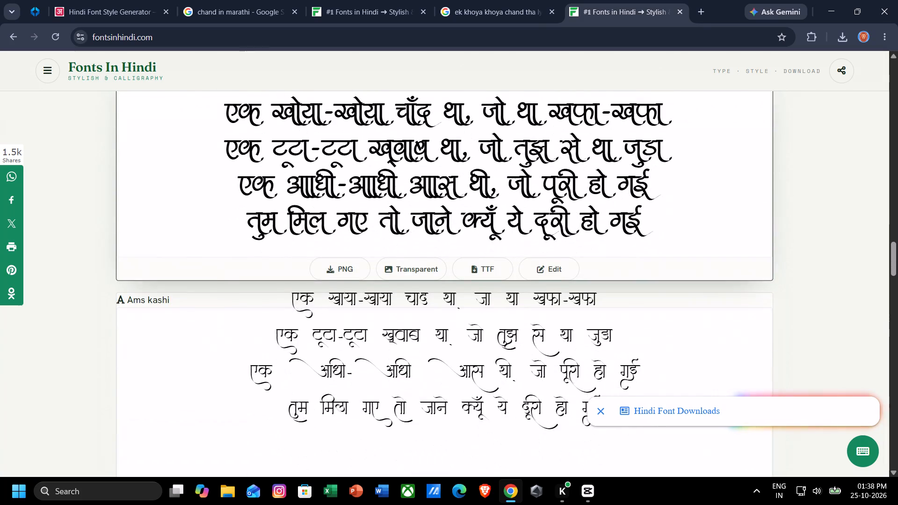
pyautogui.scroll(1, 387, 367)
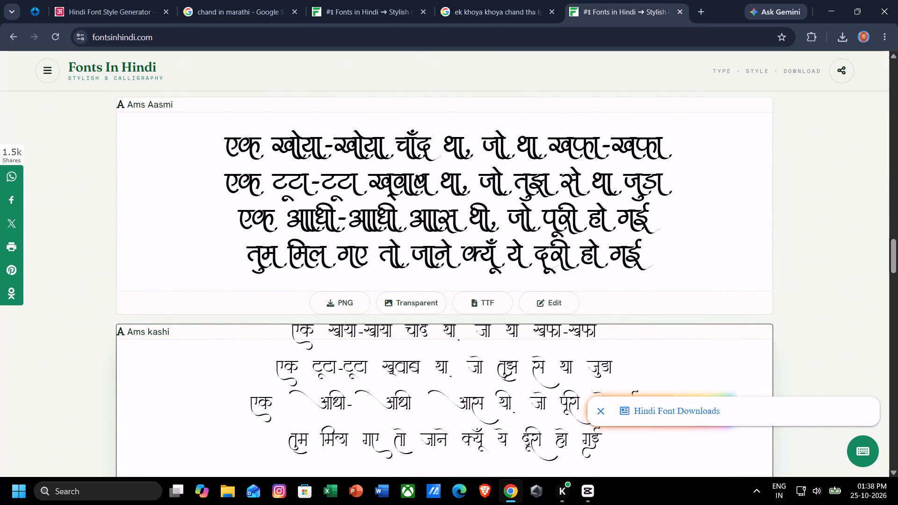
pyautogui.scroll(-2, 295, 343)
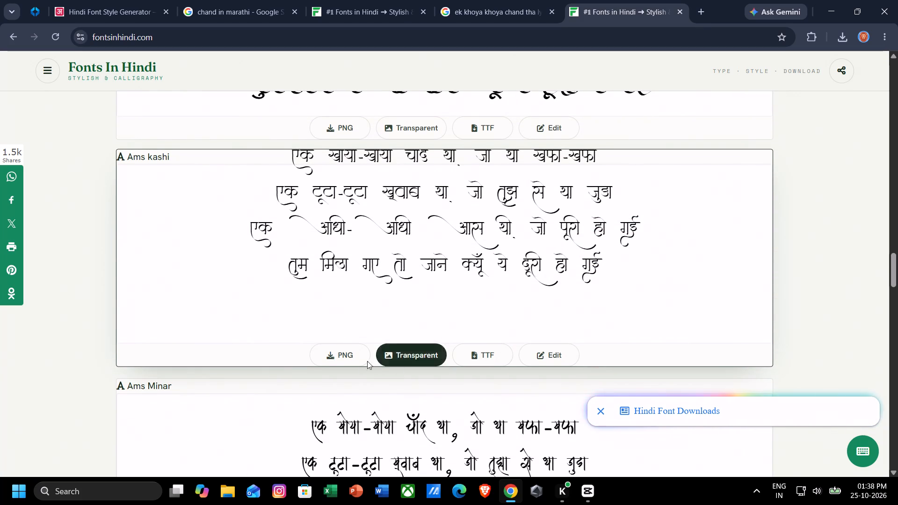
pyautogui.click(542, 349)
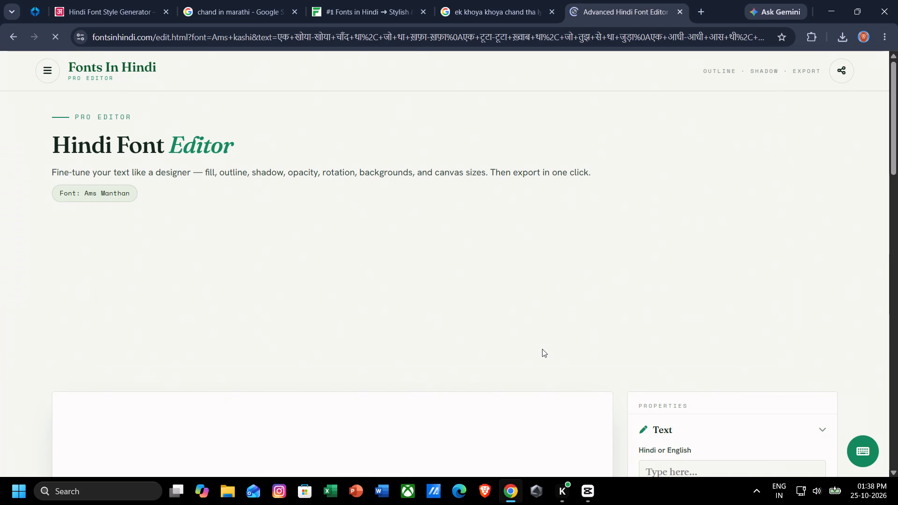
# Copy the Ams kashi rendering of the four lyric lines from the Hindi Font Editor, closing the Hindi Font Editor ad.
pyautogui.scroll(-3, 311, 267)
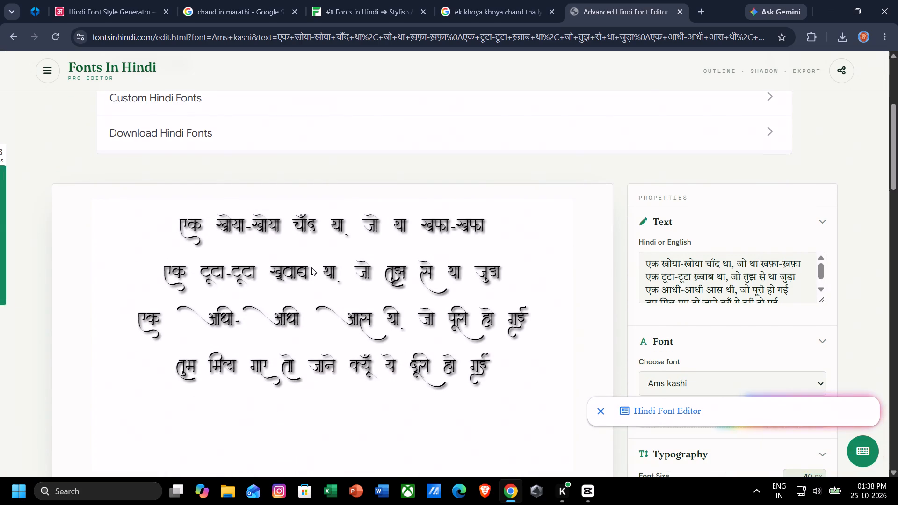
pyautogui.scroll(-1, 311, 267)
pyautogui.moveTo(176, 189); pyautogui.dragTo(226, 193)
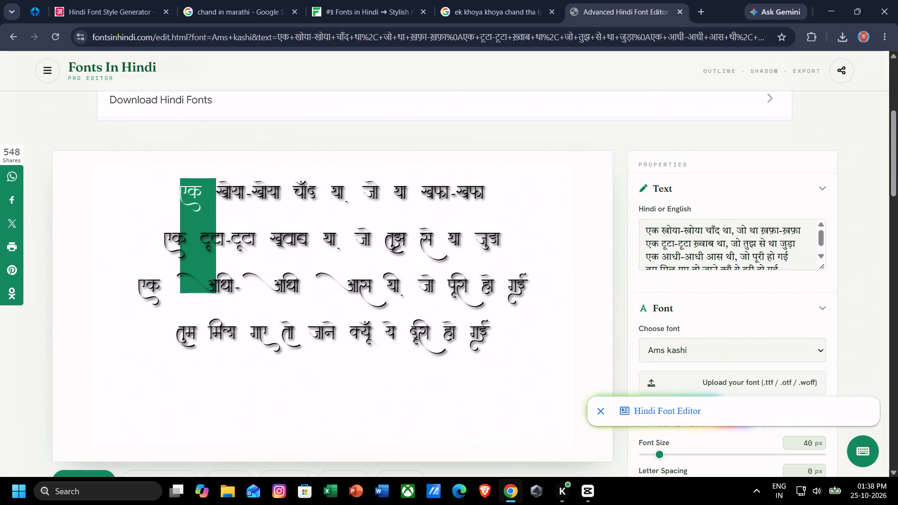
pyautogui.moveTo(226, 193); pyautogui.dragTo(575, 247)
pyautogui.click(575, 247)
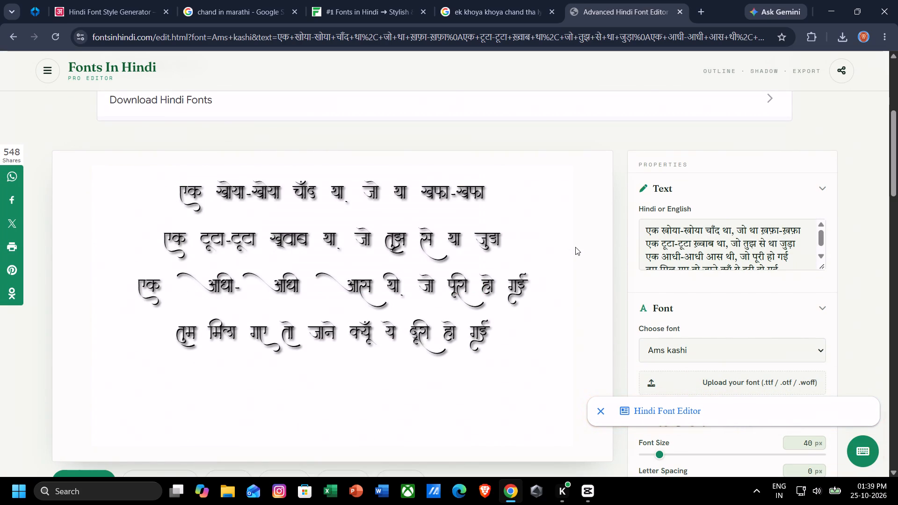
pyautogui.scroll(-1, 575, 247)
pyautogui.click(595, 408)
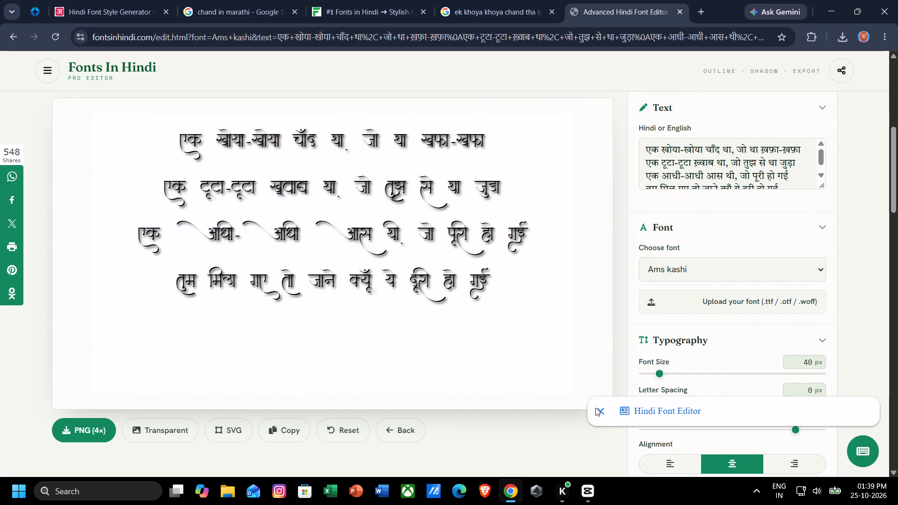
pyautogui.click(597, 410)
pyautogui.scroll(-4, 597, 410)
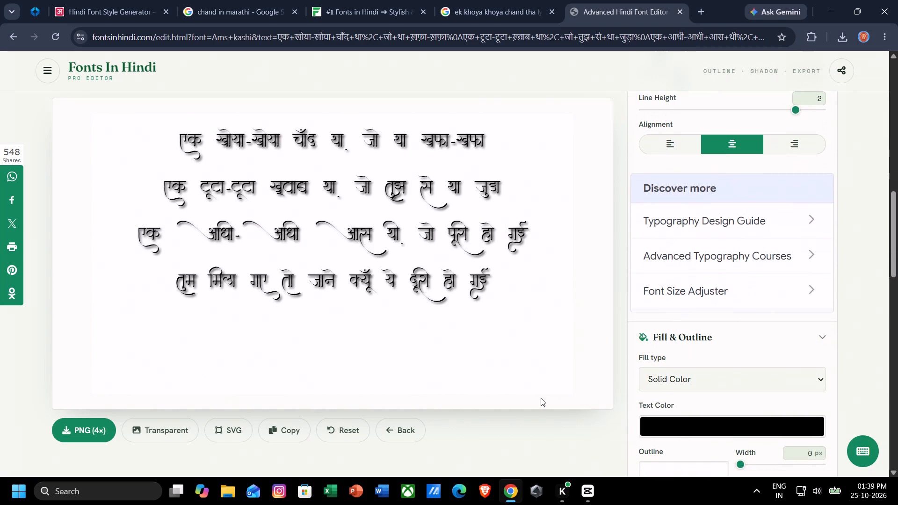
pyautogui.scroll(-2, 340, 340)
pyautogui.click(291, 439)
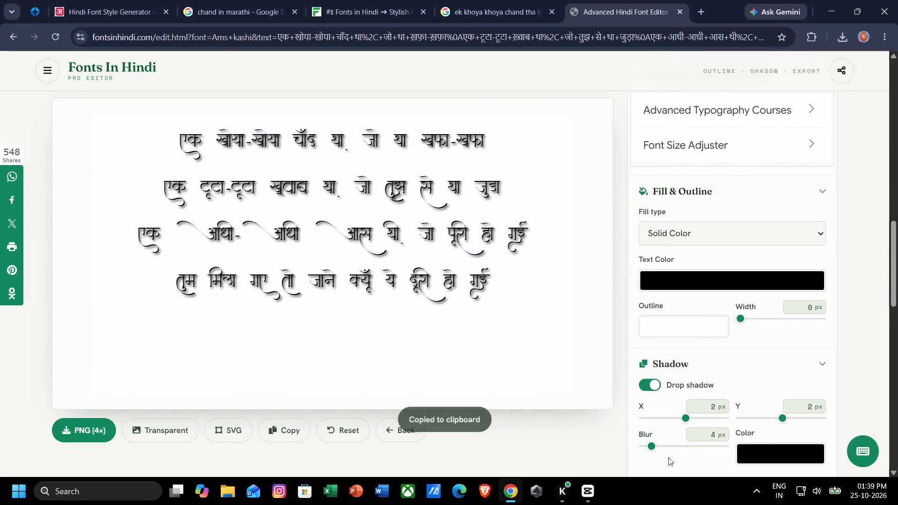
# Switch to CapCut, add a default text at the timeline start, and extend it to end with the download.jpg overlay.
pyautogui.click(581, 499)
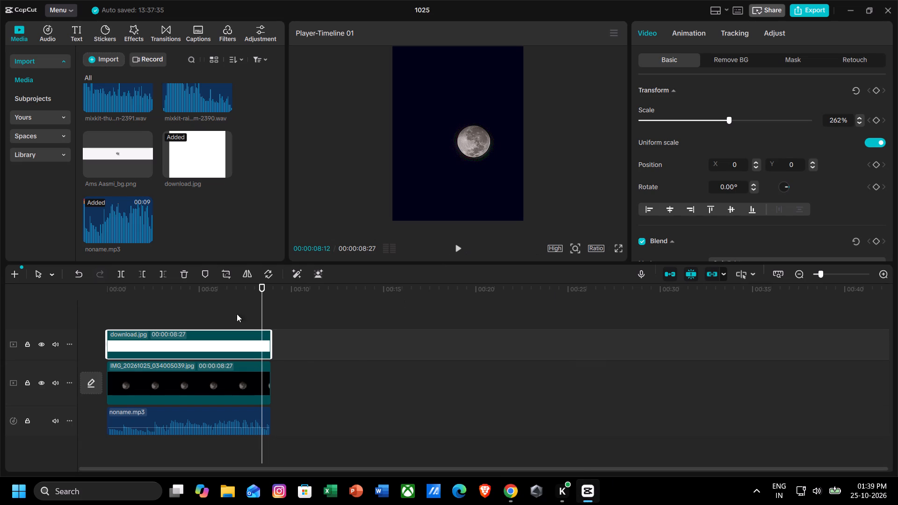
pyautogui.moveTo(262, 317); pyautogui.dragTo(41, 303)
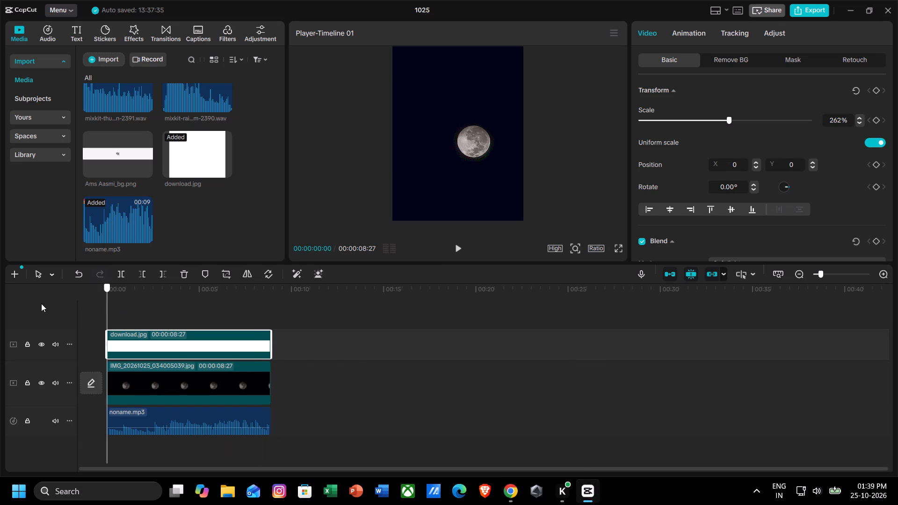
pyautogui.moveTo(41, 303); pyautogui.dragTo(37, 303)
pyautogui.click(79, 29)
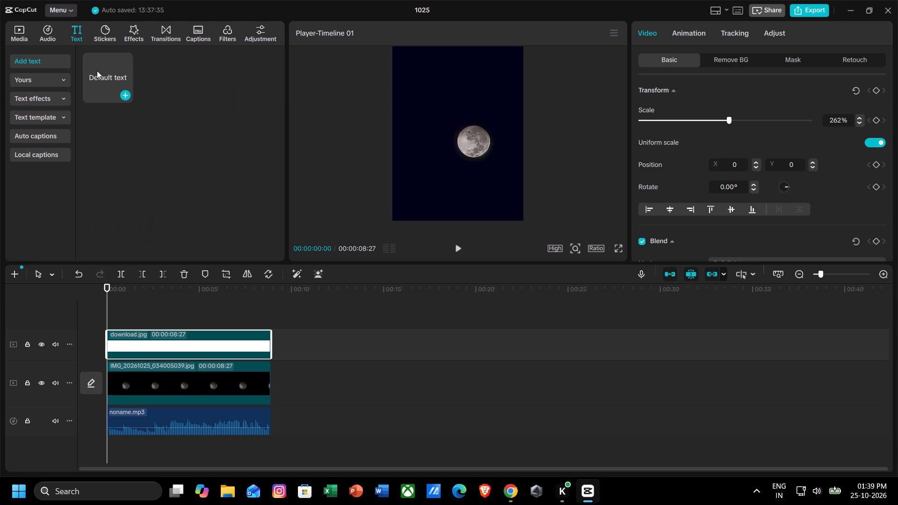
pyautogui.click(124, 99)
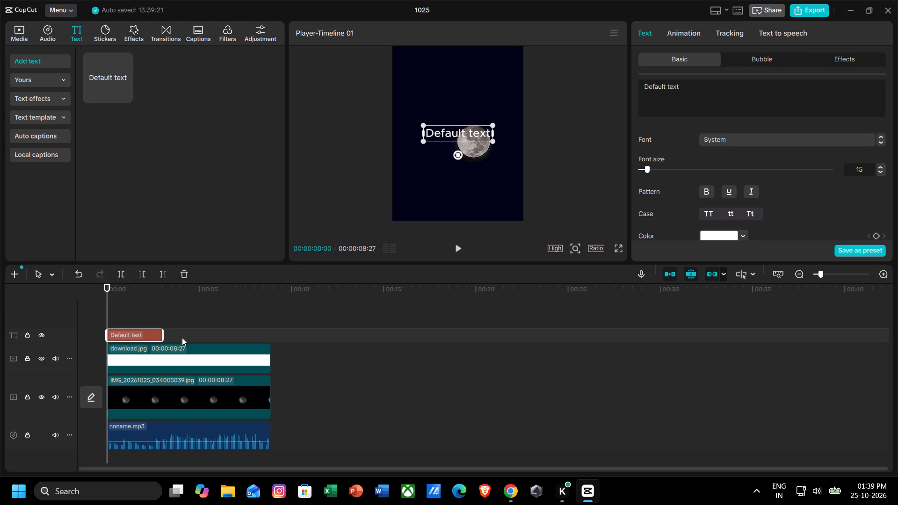
pyautogui.moveTo(162, 331); pyautogui.dragTo(282, 338)
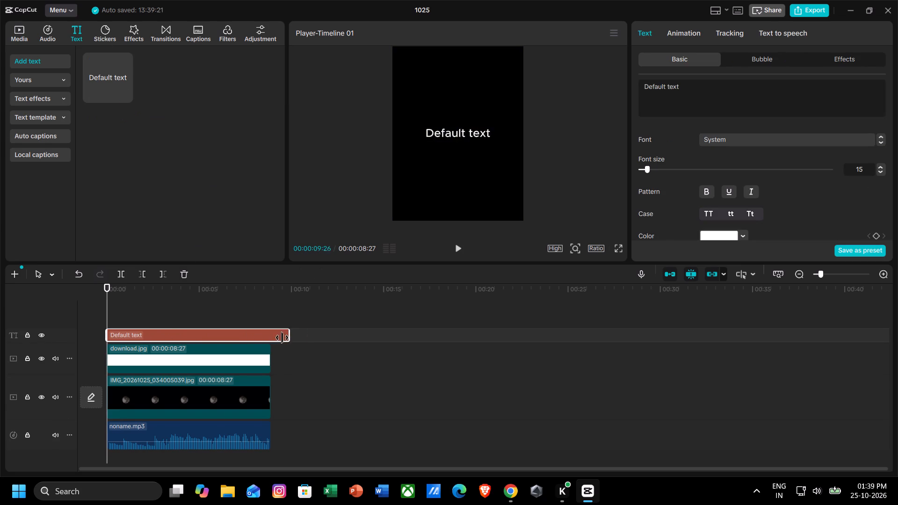
pyautogui.moveTo(282, 338); pyautogui.dragTo(266, 340)
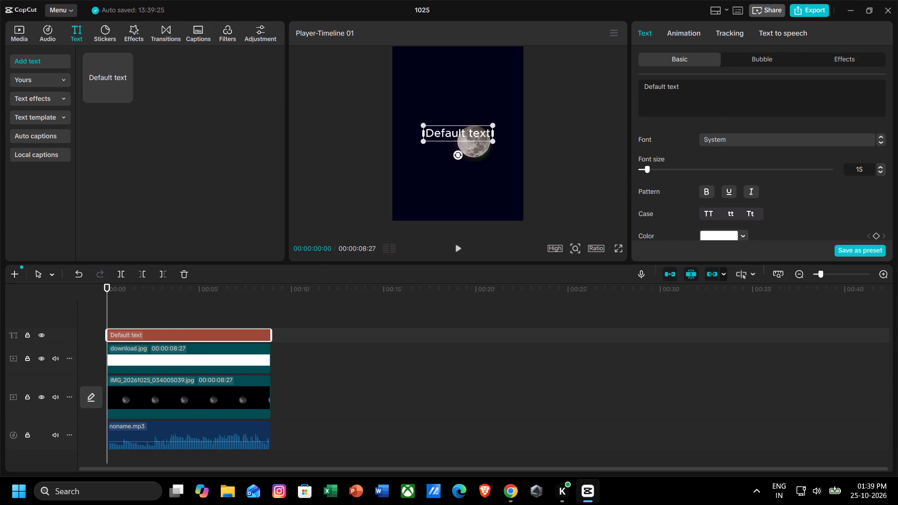
# Clear the Default text wording and try to paste the copied Ams kashi lyrics in its place.
pyautogui.moveTo(693, 85); pyautogui.dragTo(644, 85)
pyautogui.hotkey('ctrl', 'v')
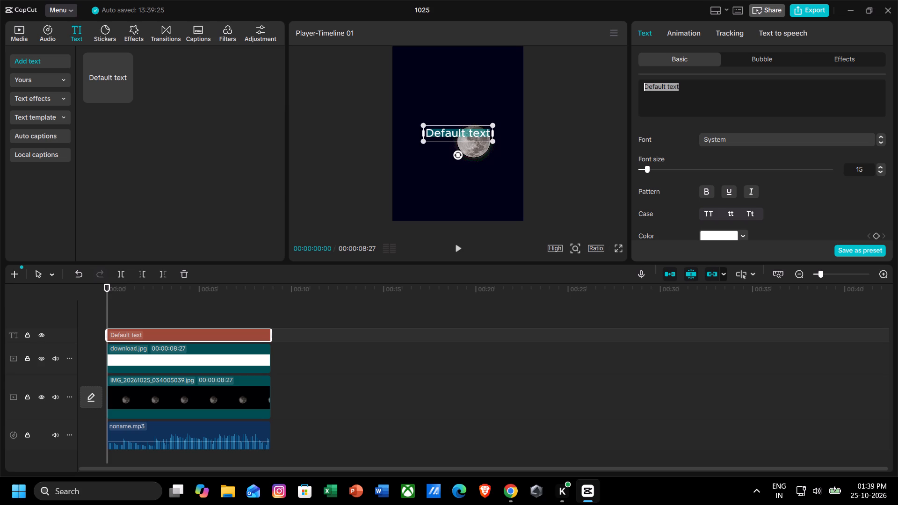
pyautogui.press('BackSpace')
pyautogui.hotkey('ctrl', 'v')
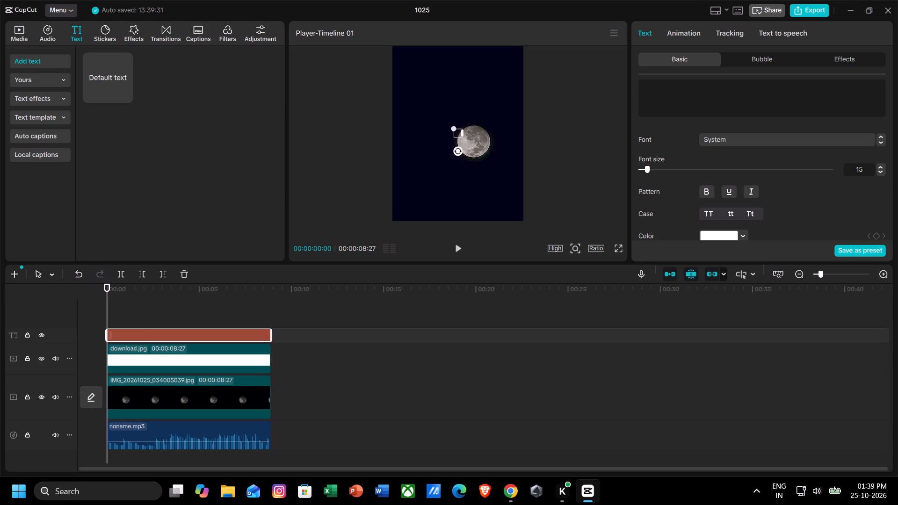
pyautogui.hotkey('ctrl', 'v')
pyautogui.hotkey('ctrl', 'v')
pyautogui.hotkey('ctrl', 'v')
pyautogui.doubleClick(649, 88)
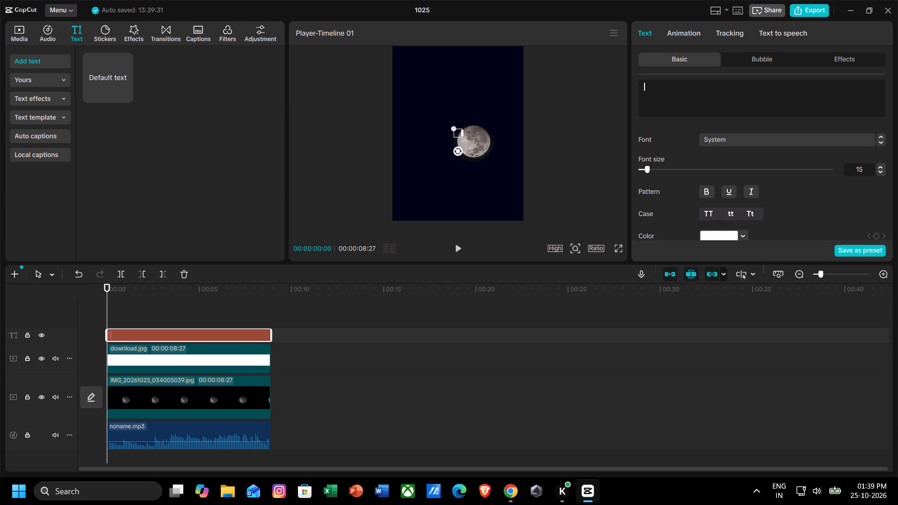
pyautogui.hotkey('ctrl', 'v')
pyautogui.rightClick(649, 88)
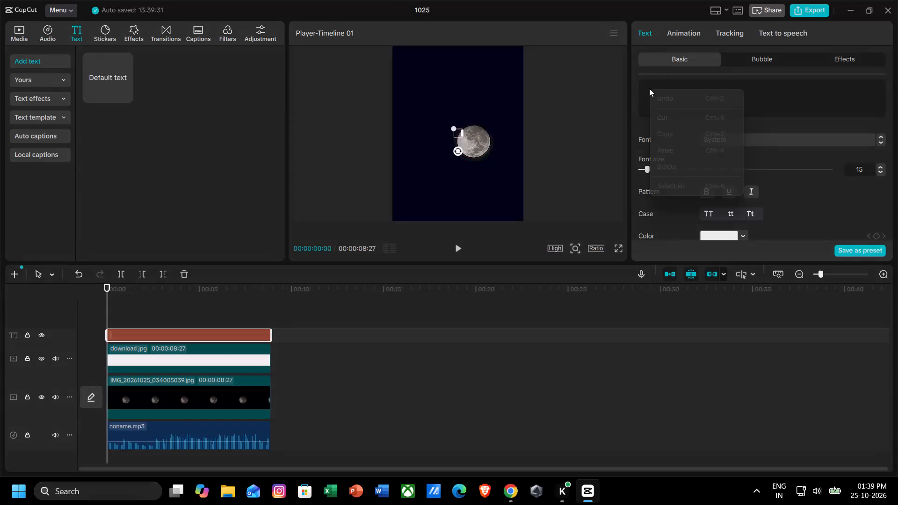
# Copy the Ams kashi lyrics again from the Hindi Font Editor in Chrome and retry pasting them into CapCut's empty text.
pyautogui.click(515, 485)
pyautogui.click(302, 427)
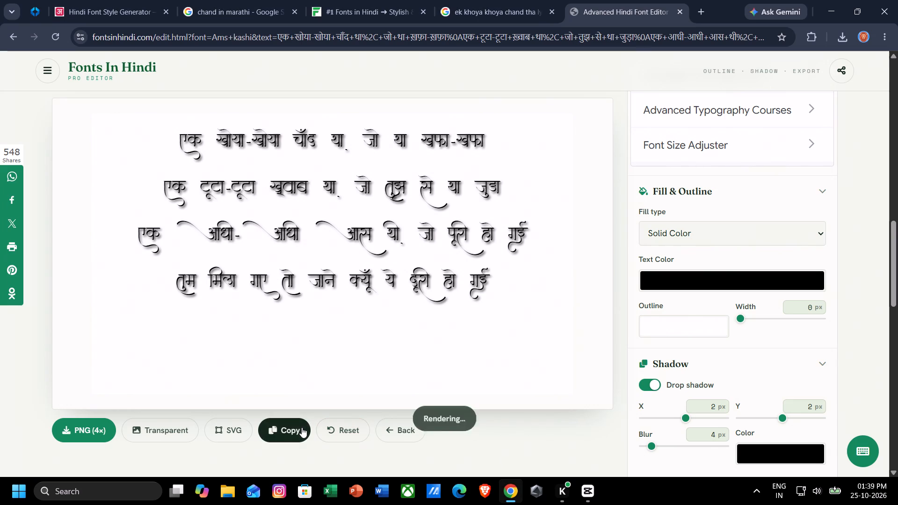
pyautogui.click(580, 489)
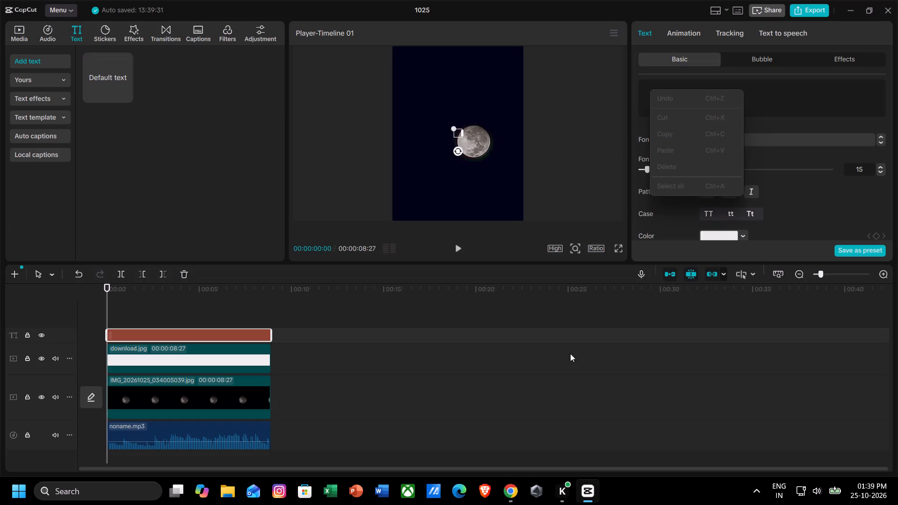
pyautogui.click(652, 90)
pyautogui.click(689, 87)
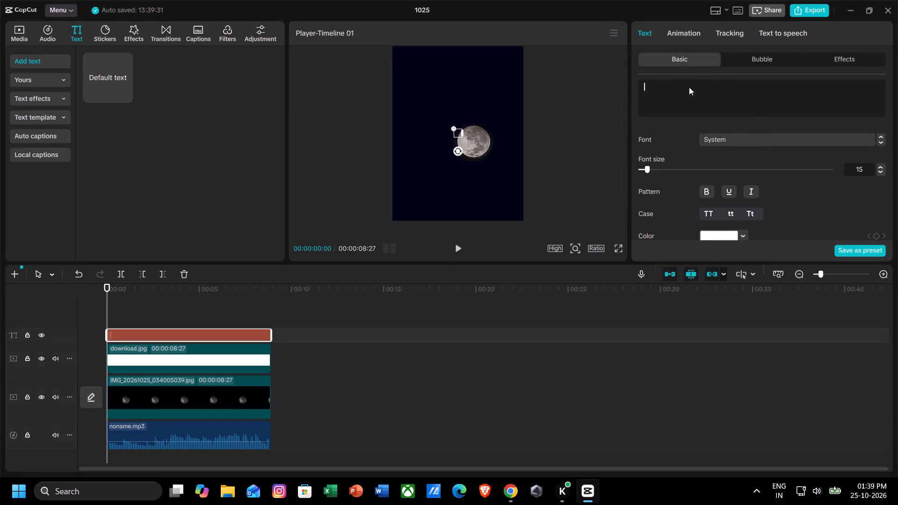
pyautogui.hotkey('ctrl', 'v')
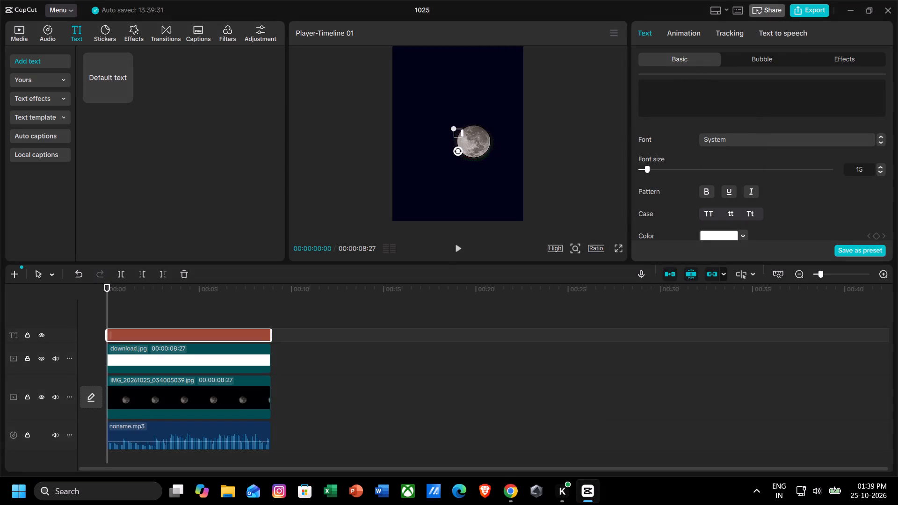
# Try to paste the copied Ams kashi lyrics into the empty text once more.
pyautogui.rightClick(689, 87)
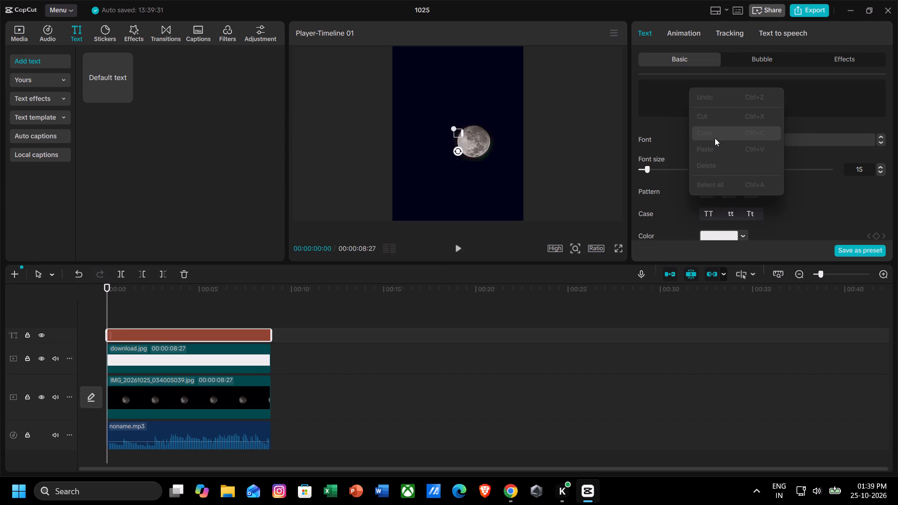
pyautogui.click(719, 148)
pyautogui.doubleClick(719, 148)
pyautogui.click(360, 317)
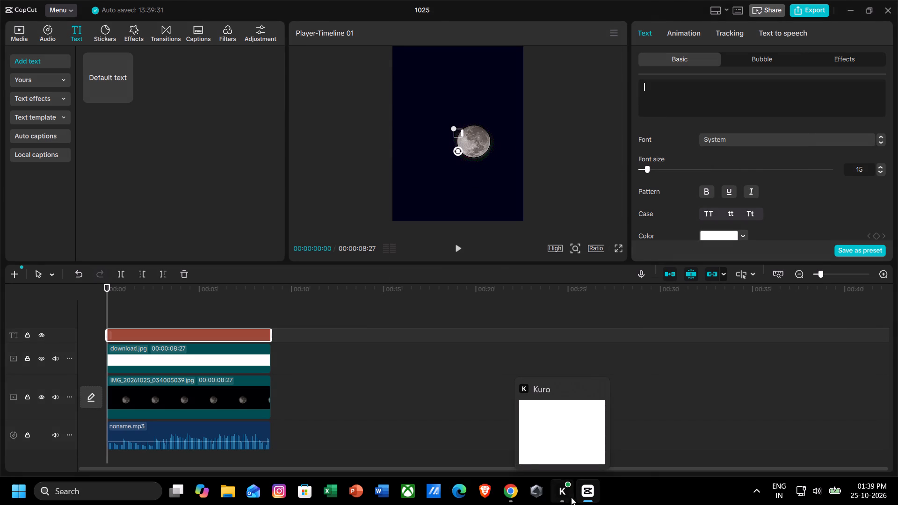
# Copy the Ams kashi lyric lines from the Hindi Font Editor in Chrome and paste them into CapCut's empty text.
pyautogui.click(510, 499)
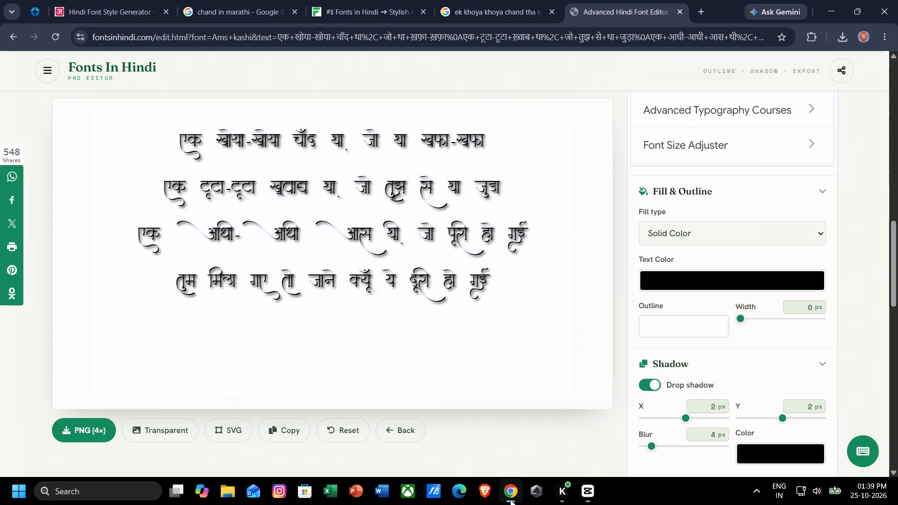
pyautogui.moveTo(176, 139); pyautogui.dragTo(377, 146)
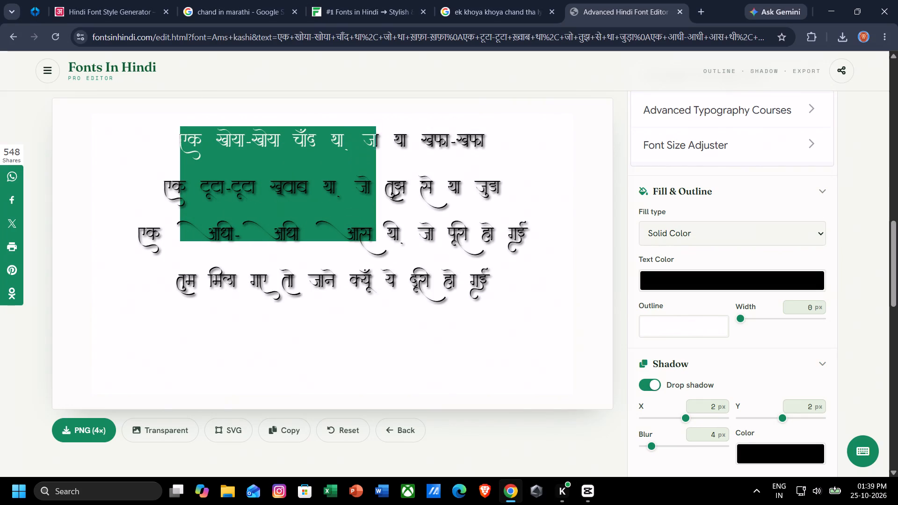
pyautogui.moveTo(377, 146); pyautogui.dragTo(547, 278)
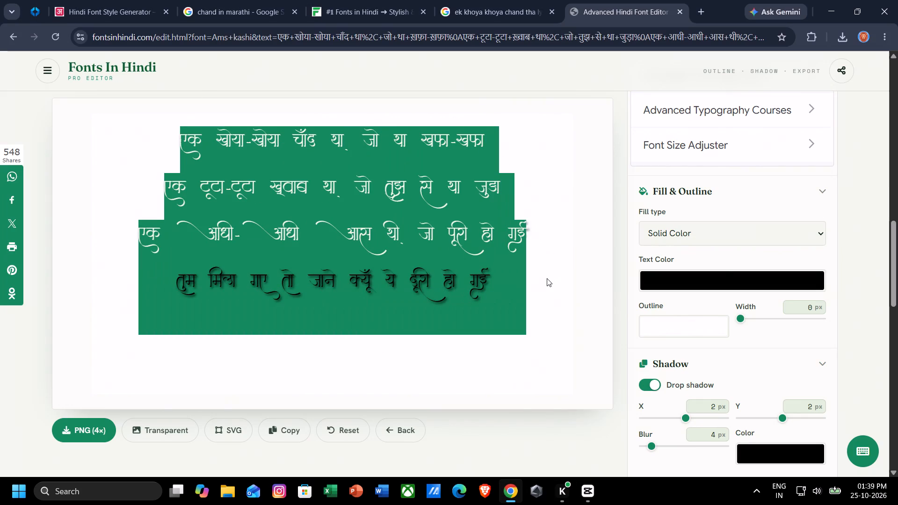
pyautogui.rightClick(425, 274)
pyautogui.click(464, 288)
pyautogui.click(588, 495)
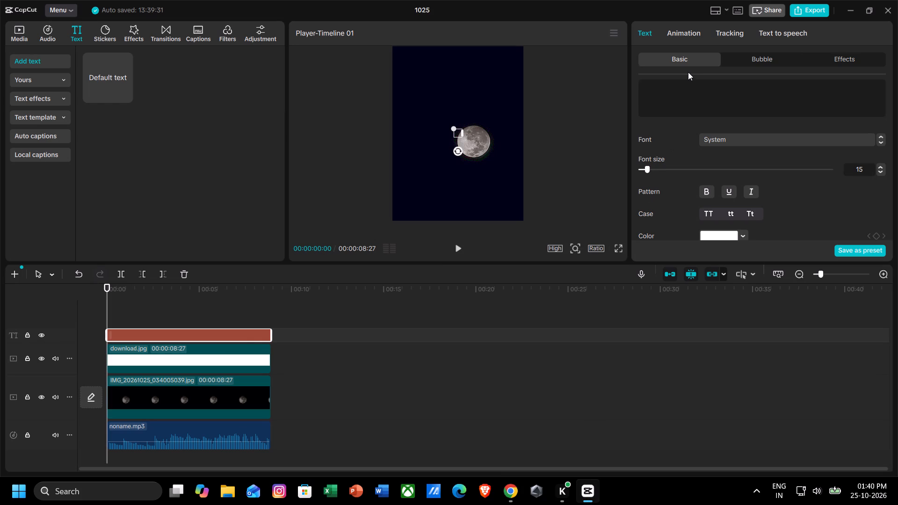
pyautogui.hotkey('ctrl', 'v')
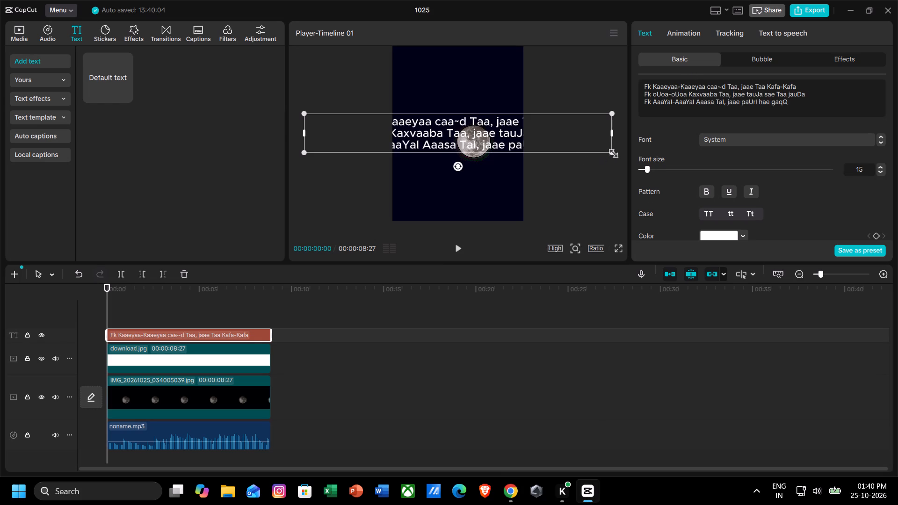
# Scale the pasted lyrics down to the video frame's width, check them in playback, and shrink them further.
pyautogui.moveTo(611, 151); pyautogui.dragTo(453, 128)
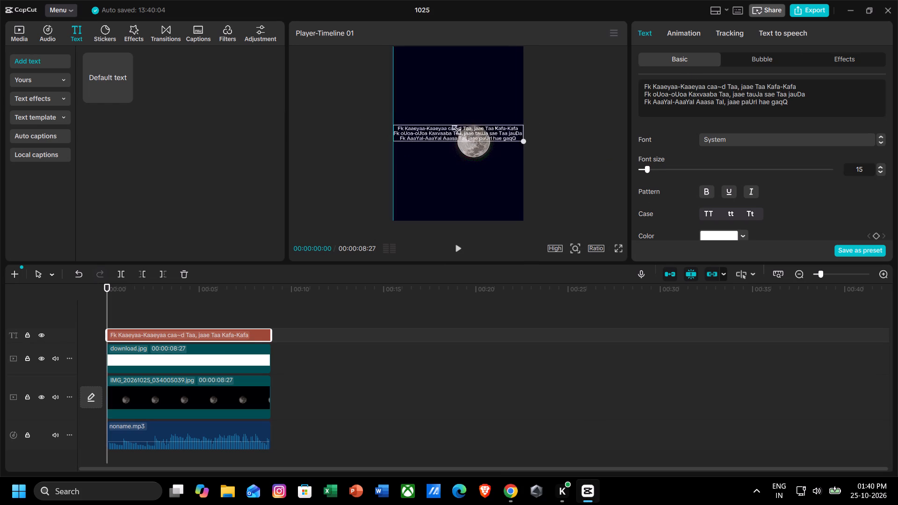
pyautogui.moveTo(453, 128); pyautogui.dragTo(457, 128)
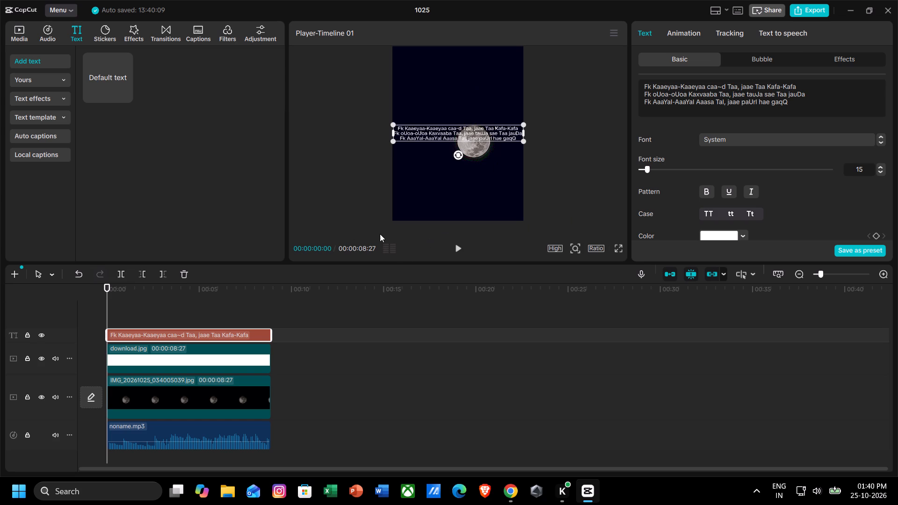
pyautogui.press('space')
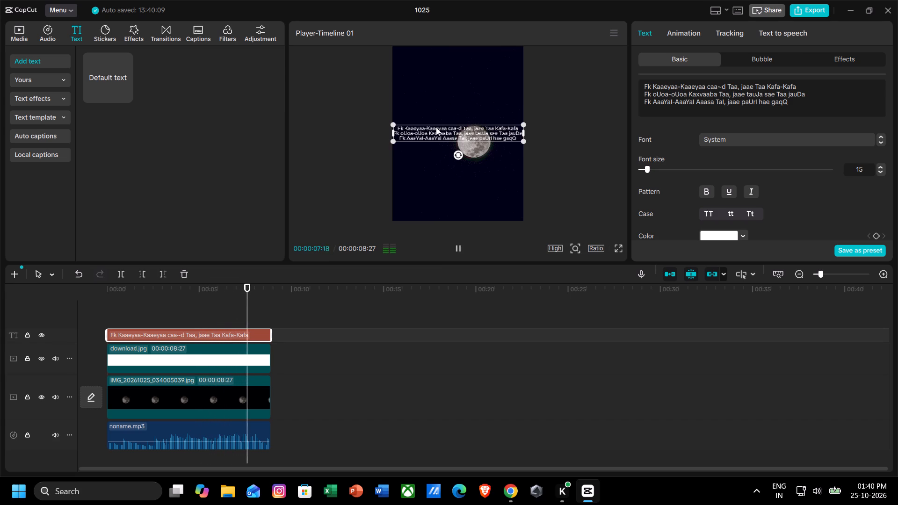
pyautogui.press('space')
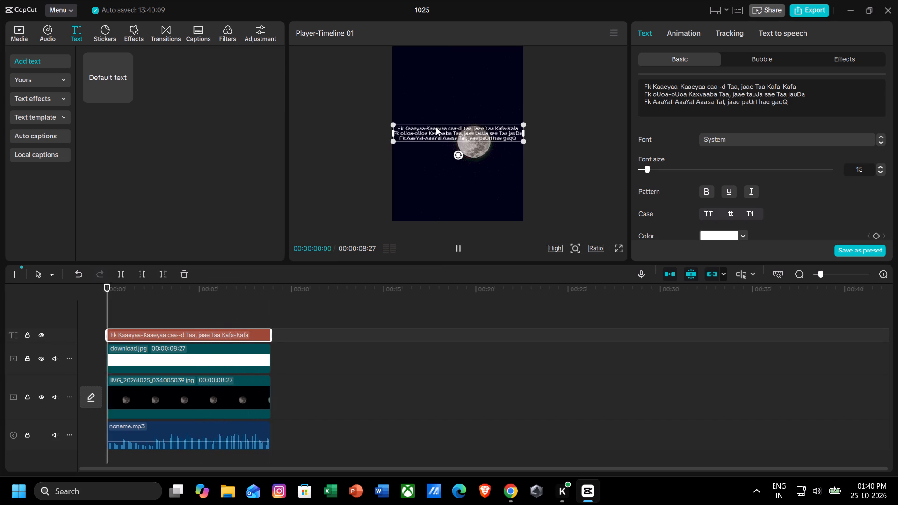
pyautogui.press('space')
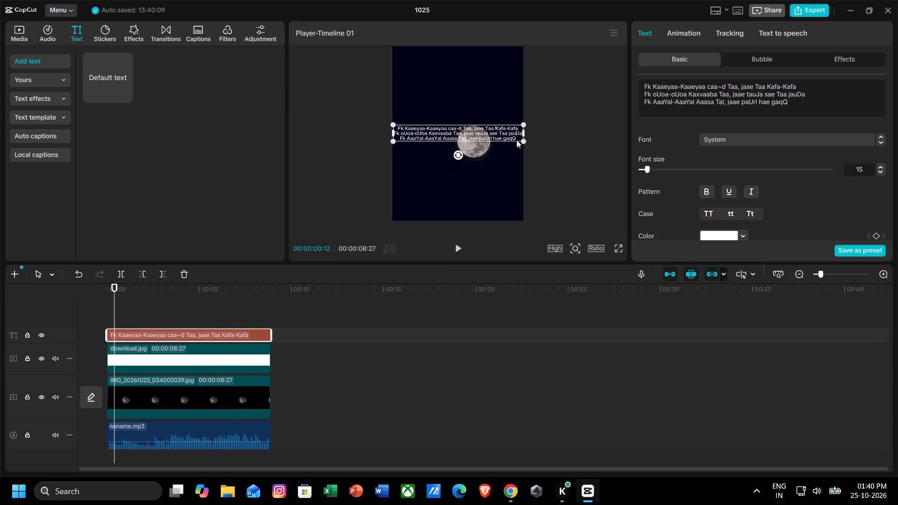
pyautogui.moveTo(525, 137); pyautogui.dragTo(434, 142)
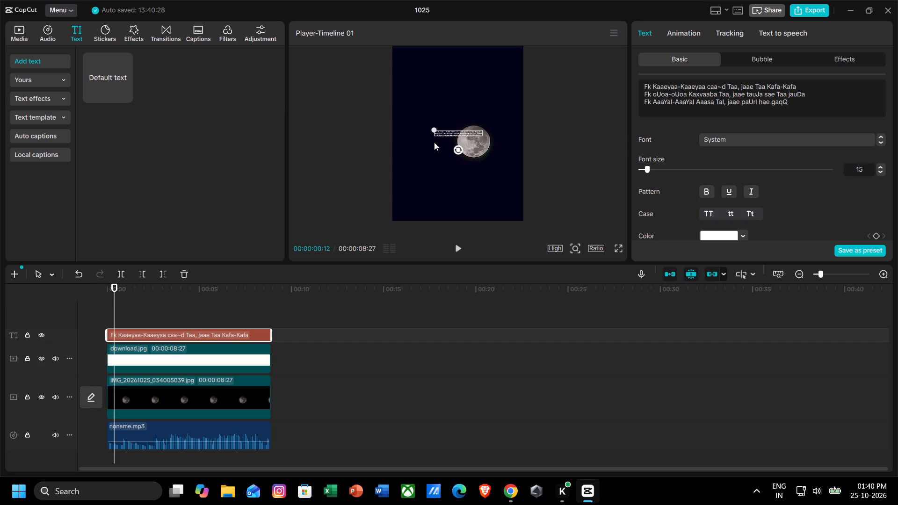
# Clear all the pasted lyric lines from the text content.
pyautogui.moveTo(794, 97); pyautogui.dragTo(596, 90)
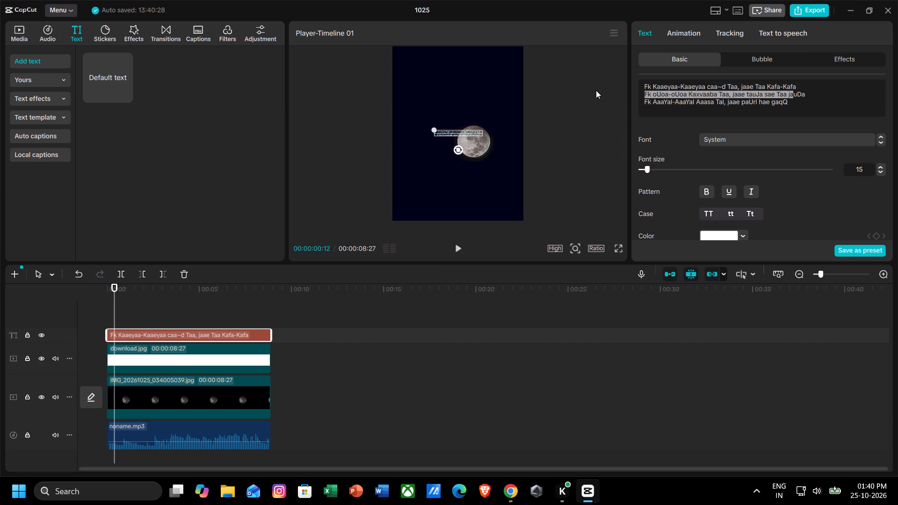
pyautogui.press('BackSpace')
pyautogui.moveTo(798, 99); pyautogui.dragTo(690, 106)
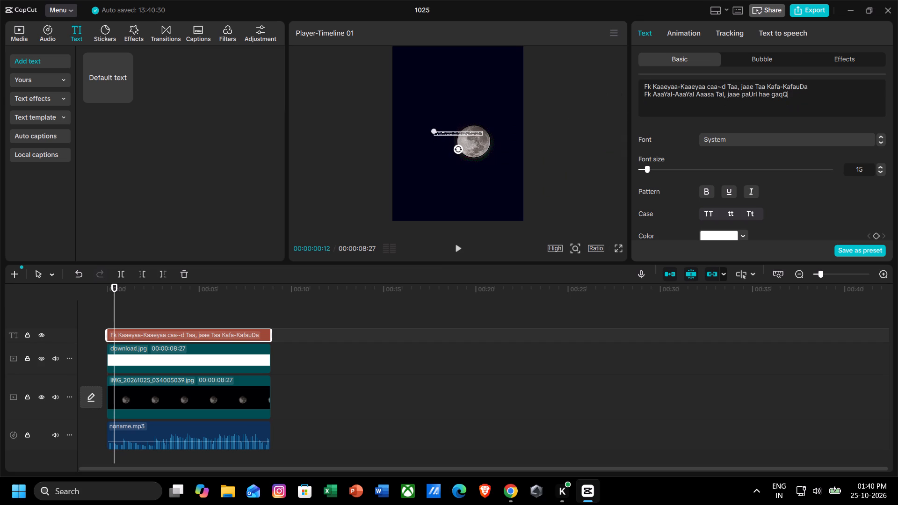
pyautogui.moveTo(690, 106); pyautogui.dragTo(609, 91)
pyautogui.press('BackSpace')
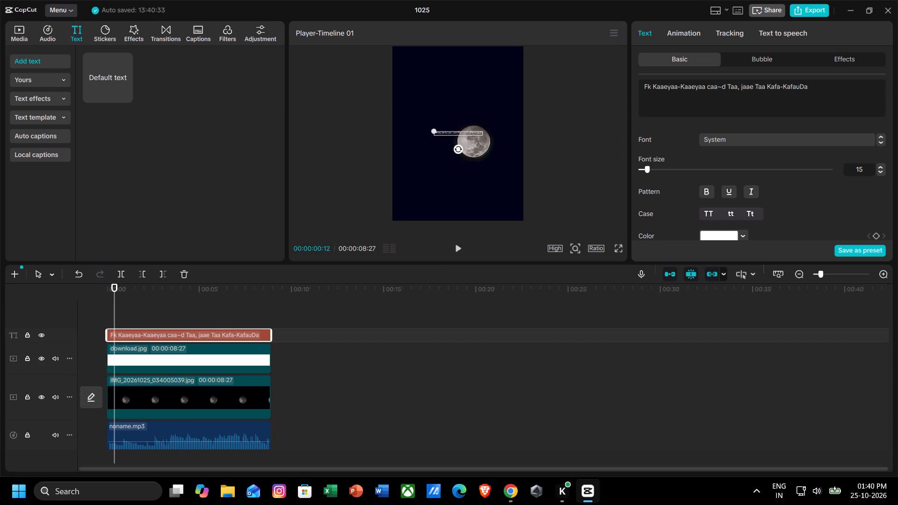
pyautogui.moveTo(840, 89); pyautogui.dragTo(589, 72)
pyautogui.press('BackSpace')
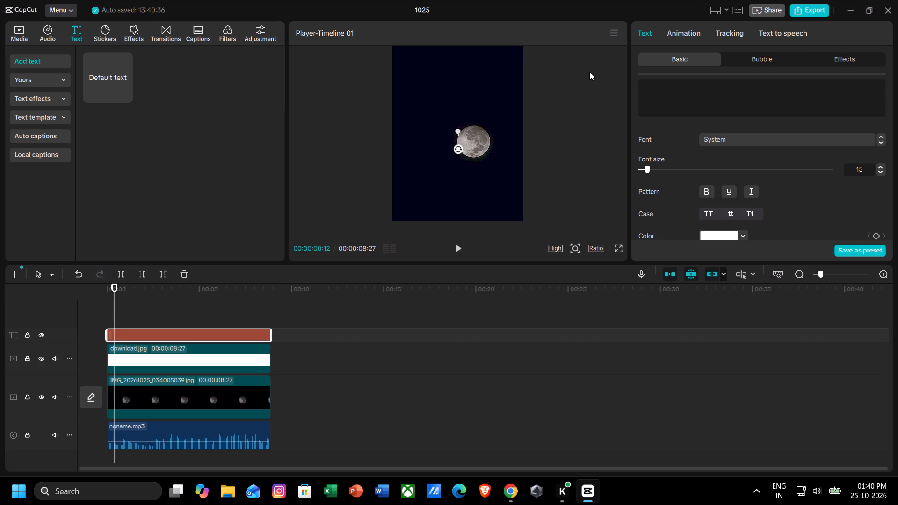
# Preview the moon video briefly in full screen and return to the editor.
pyautogui.click(619, 249)
pyautogui.press('space')
pyautogui.press('space')
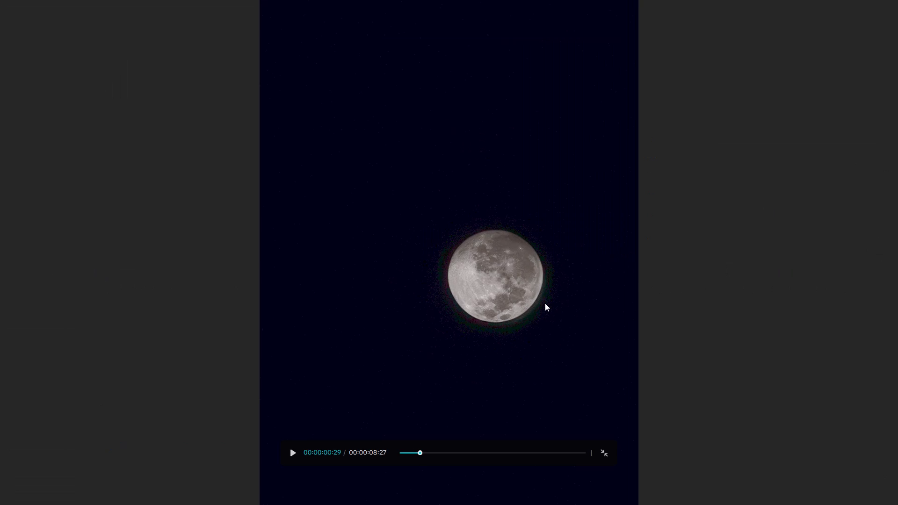
pyautogui.press('Escape')
pyautogui.click(573, 170)
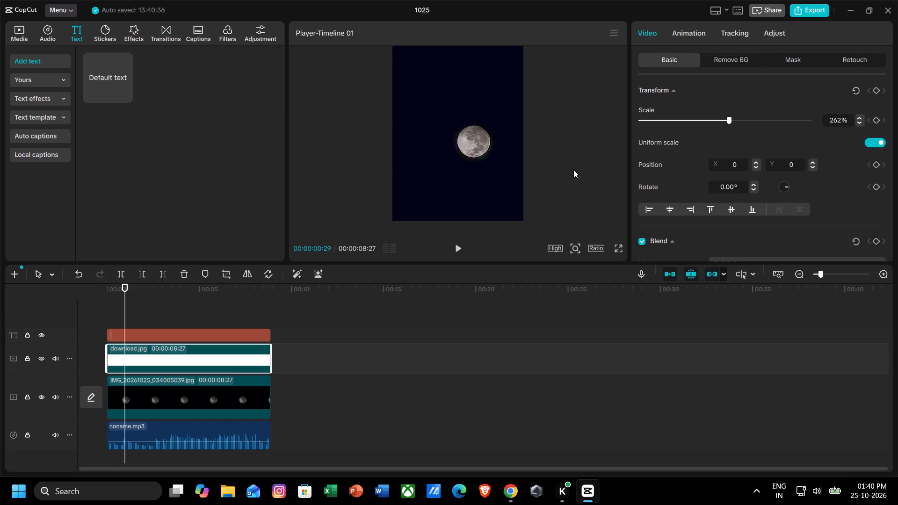
# Delete the empty text clip from the timeline.
pyautogui.click(184, 333)
pyautogui.rightClick(184, 333)
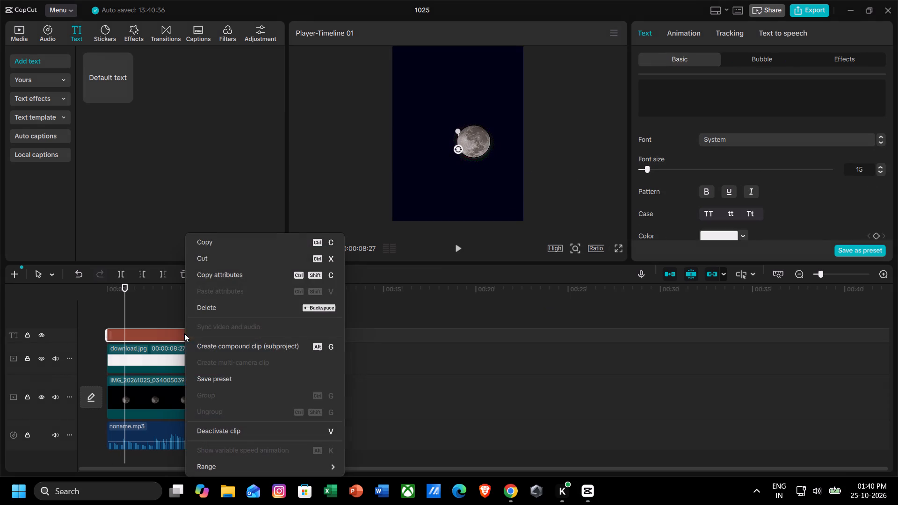
pyautogui.click(267, 303)
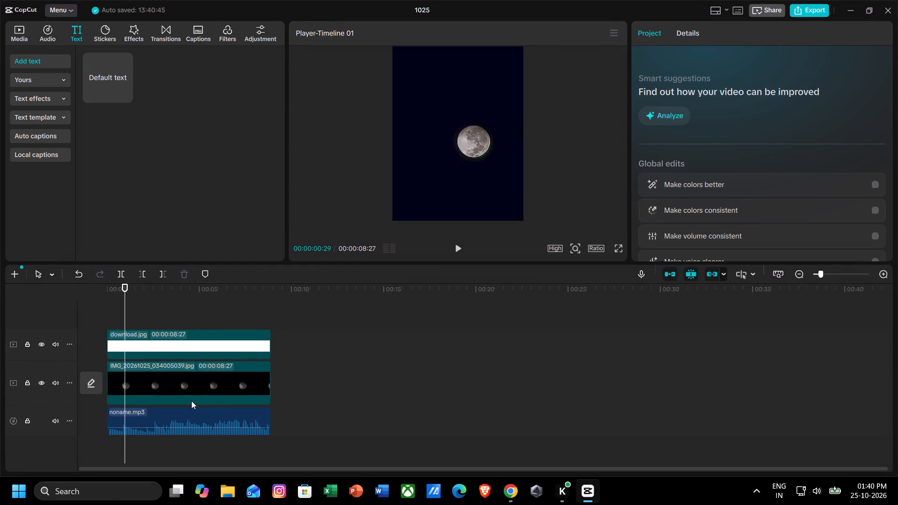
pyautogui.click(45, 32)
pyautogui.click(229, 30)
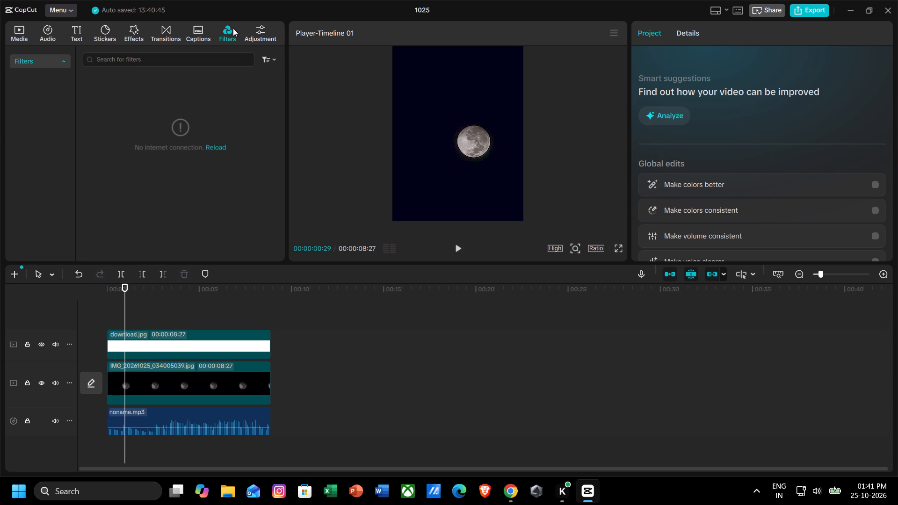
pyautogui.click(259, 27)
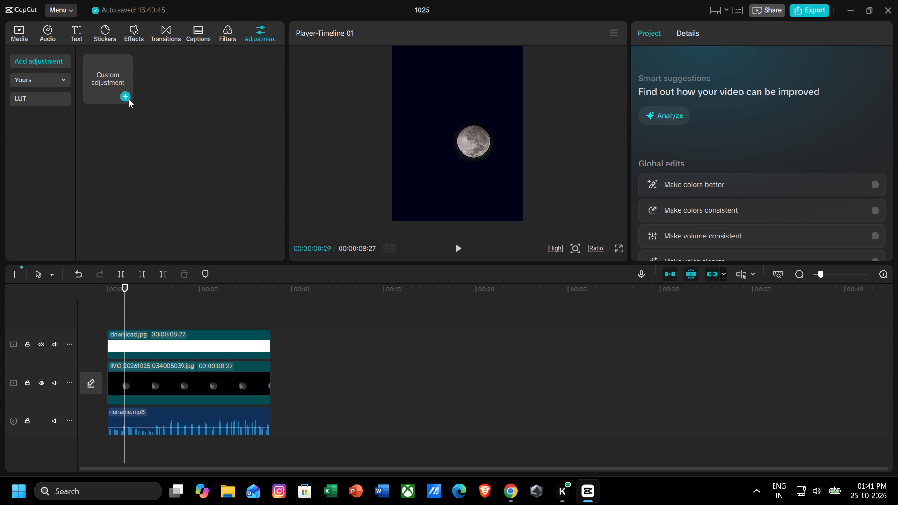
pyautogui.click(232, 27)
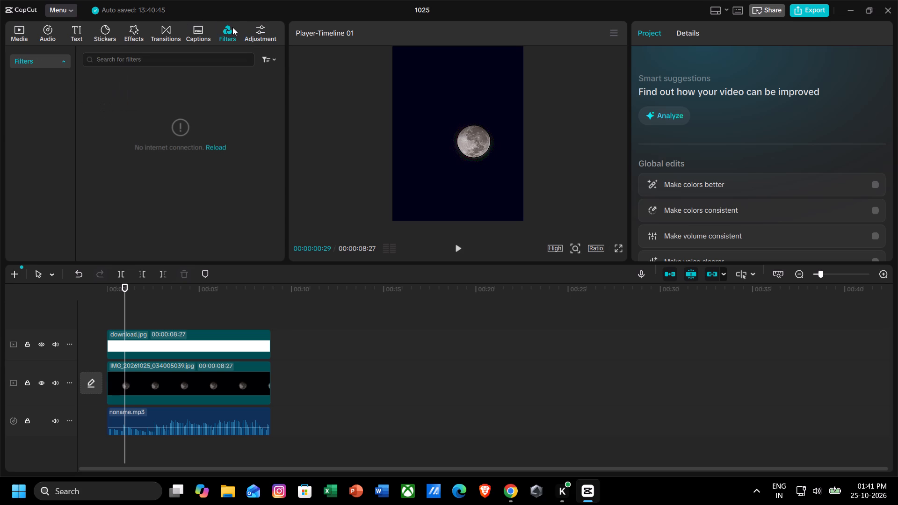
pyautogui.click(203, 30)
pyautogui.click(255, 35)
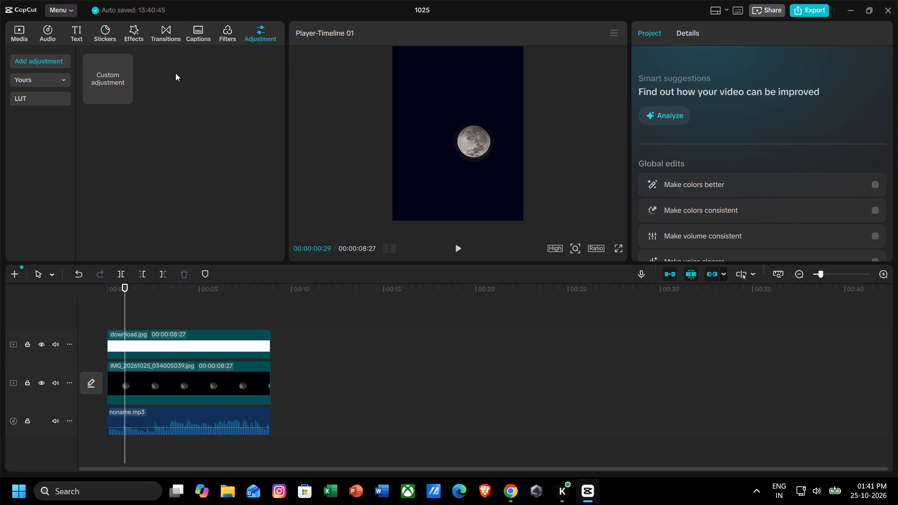
# Turn on Color match for the IMG_20261025_034005039.jpg moon clip without choosing a source frame.
pyautogui.click(224, 396)
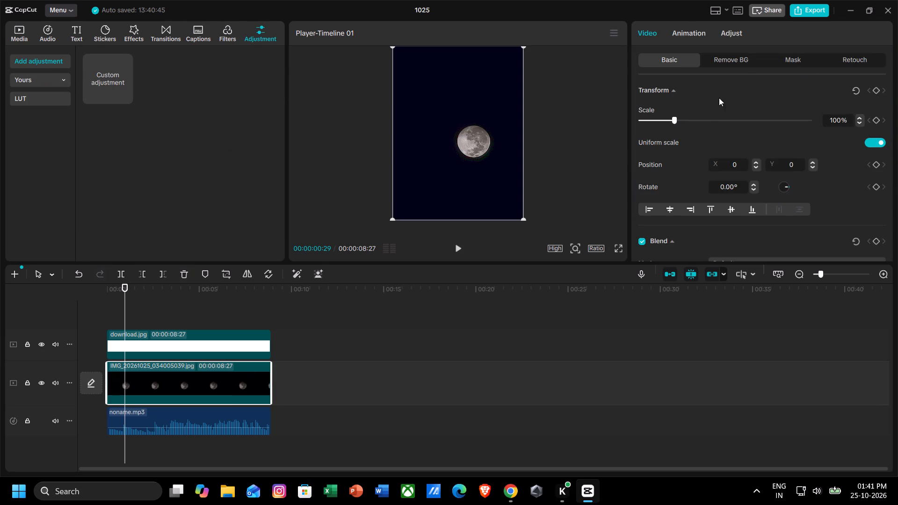
pyautogui.click(727, 31)
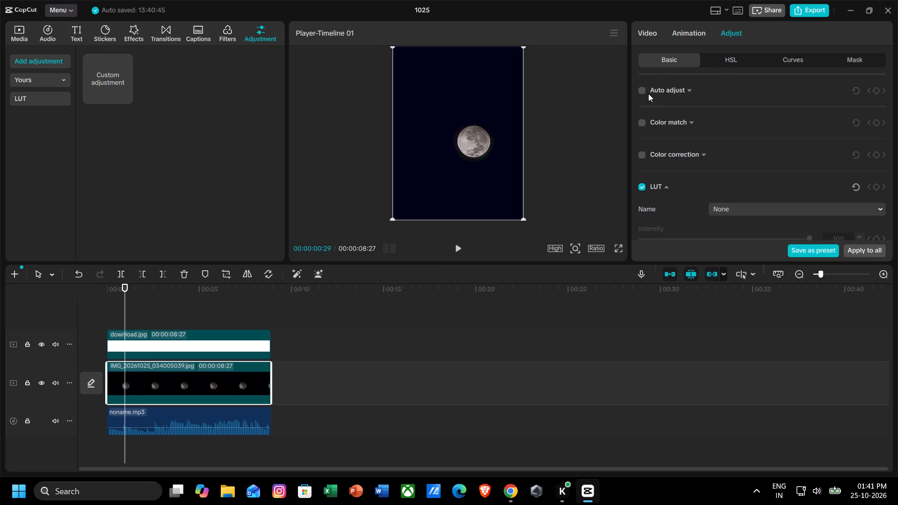
pyautogui.click(645, 121)
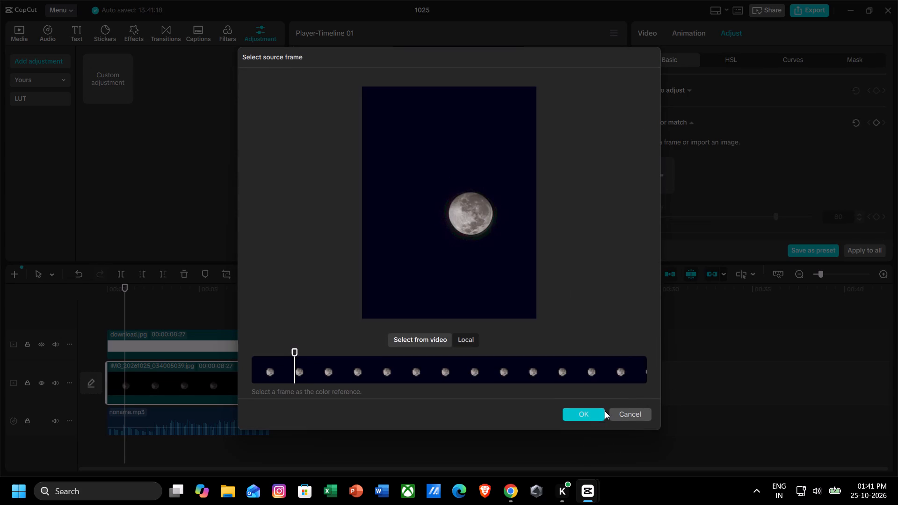
pyautogui.click(634, 412)
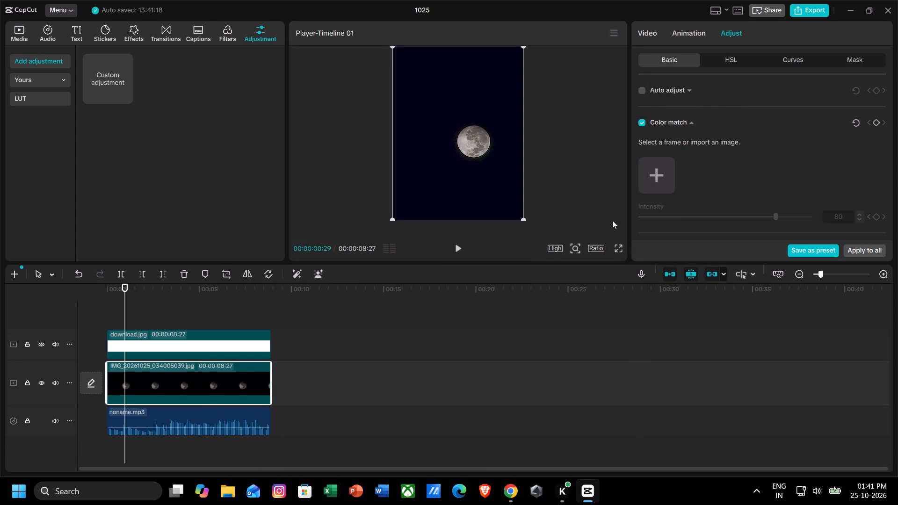
# Inspect the moon image in full-screen preview and return to the editor.
pyautogui.click(620, 246)
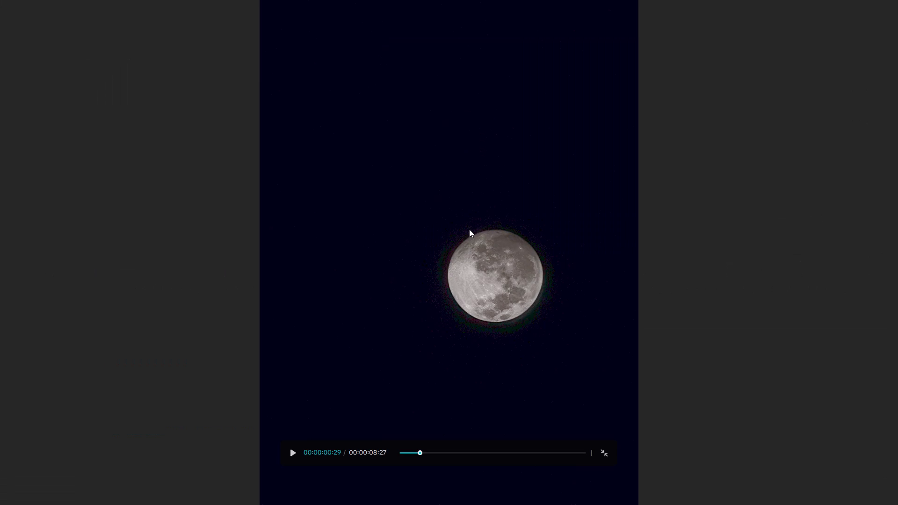
pyautogui.press('`')
pyautogui.press('Escape')
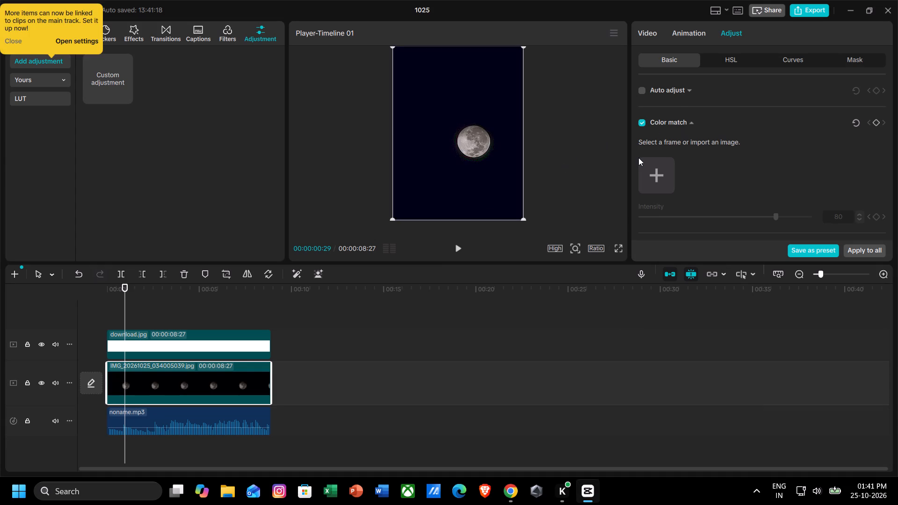
# Turn on Auto adjust for the moon clip at intensity 80.
pyautogui.click(641, 92)
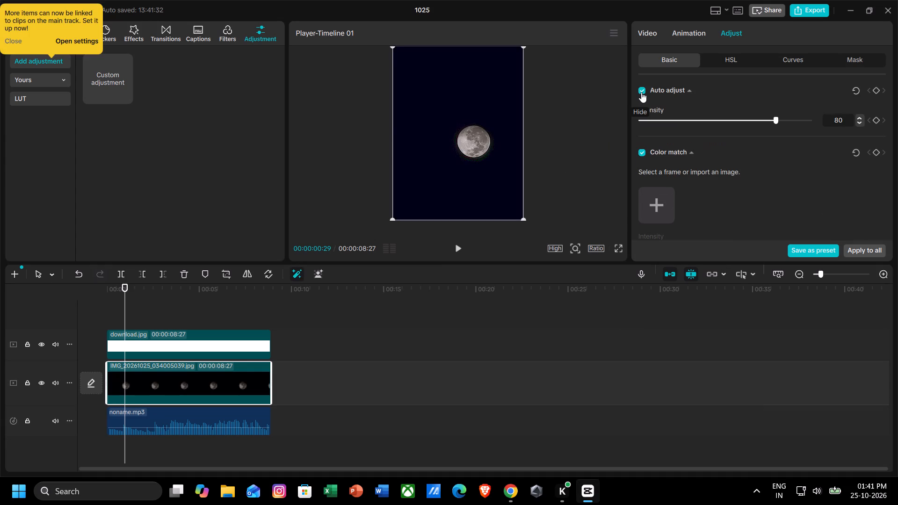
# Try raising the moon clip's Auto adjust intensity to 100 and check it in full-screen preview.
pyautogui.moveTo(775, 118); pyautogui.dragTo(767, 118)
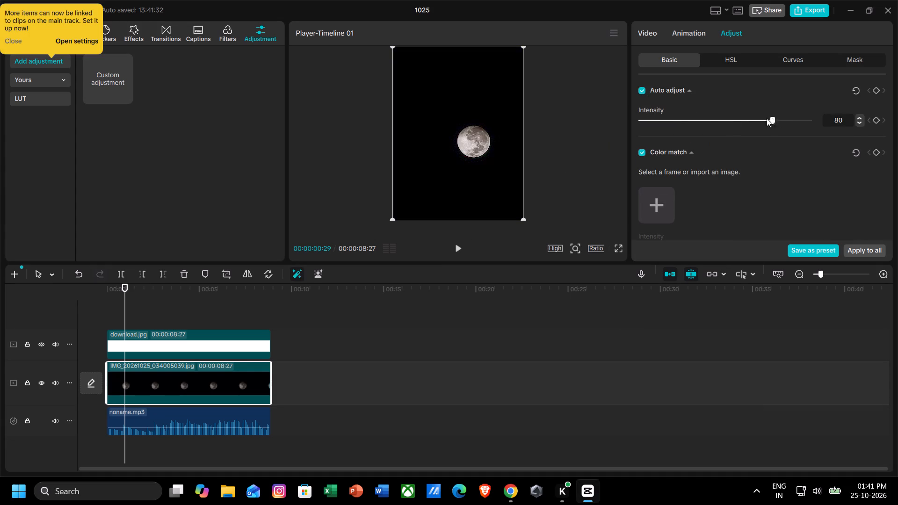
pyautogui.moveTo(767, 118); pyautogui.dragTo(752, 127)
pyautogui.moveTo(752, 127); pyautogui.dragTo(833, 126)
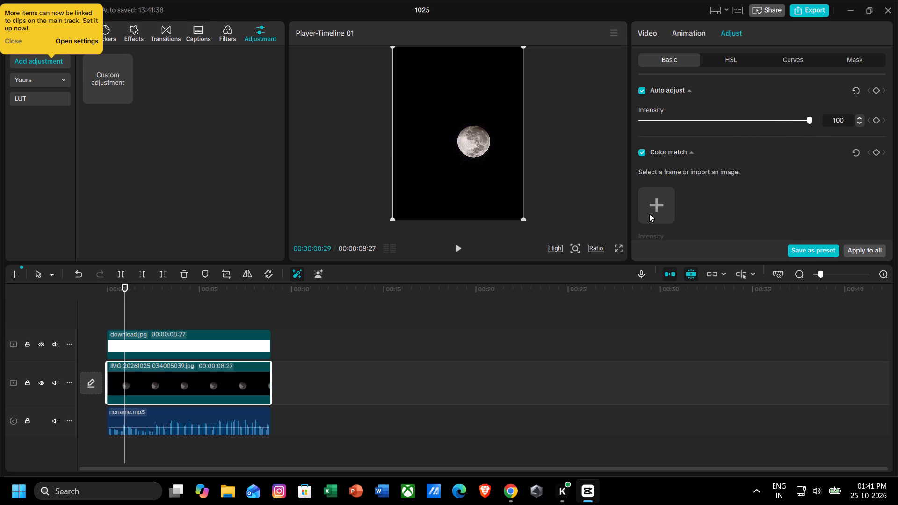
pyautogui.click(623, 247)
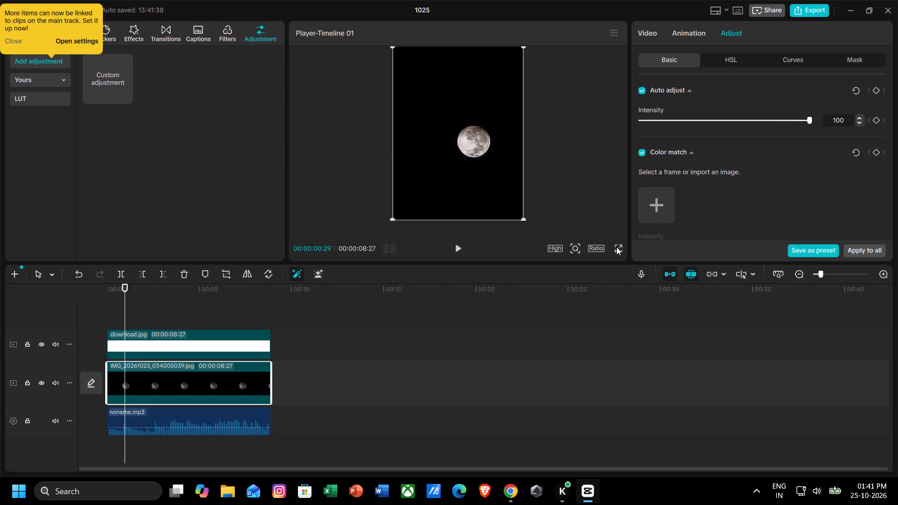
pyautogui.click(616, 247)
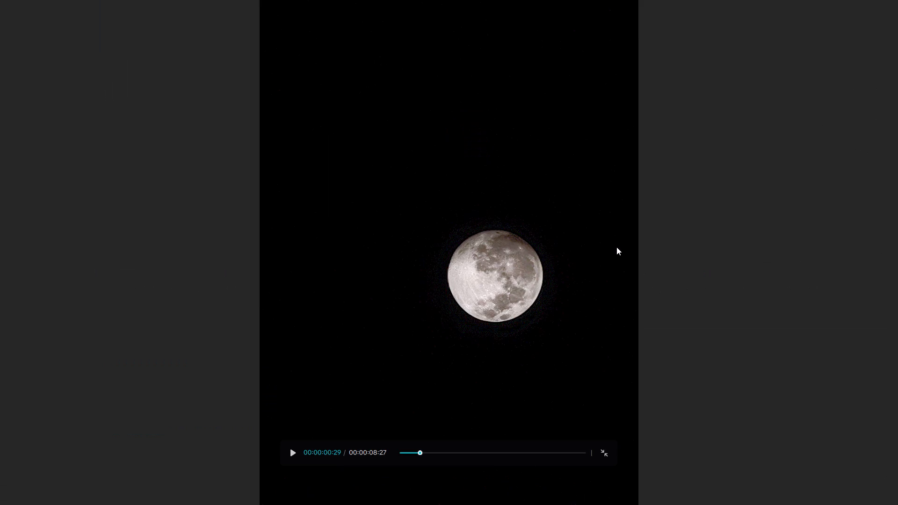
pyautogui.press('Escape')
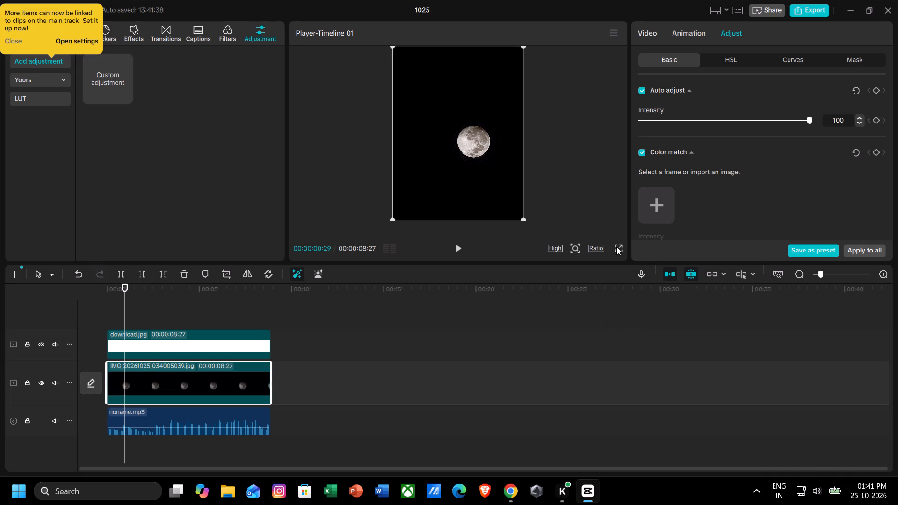
# Set the moon clip's Auto adjust intensity to 57 and check the image in full-screen preview.
pyautogui.moveTo(810, 122); pyautogui.dragTo(736, 123)
pyautogui.moveTo(736, 123); pyautogui.dragTo(737, 123)
pyautogui.click(613, 247)
pyautogui.click(624, 249)
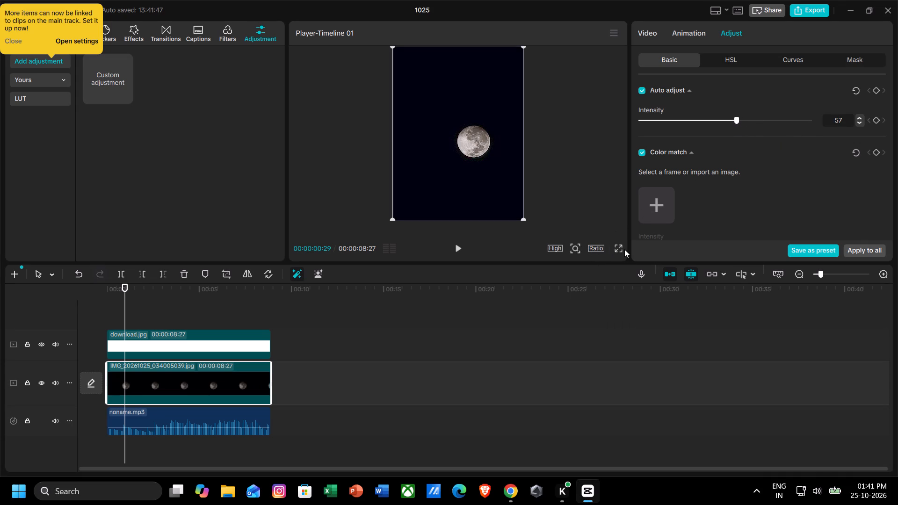
pyautogui.click(620, 249)
pyautogui.press('Escape')
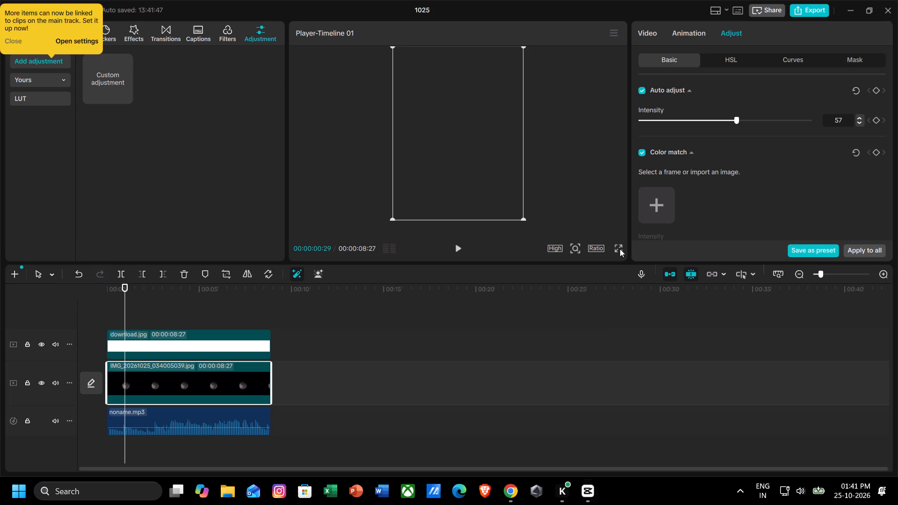
# Turn on Color correction for the moon clip at intensity 9 and check the image in full-screen preview.
pyautogui.scroll(-4, 654, 166)
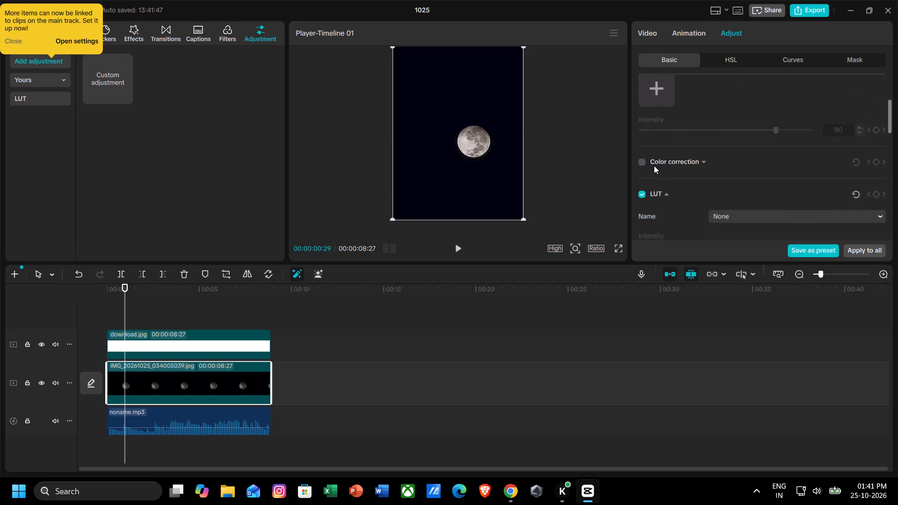
pyautogui.scroll(-2, 654, 166)
pyautogui.click(643, 88)
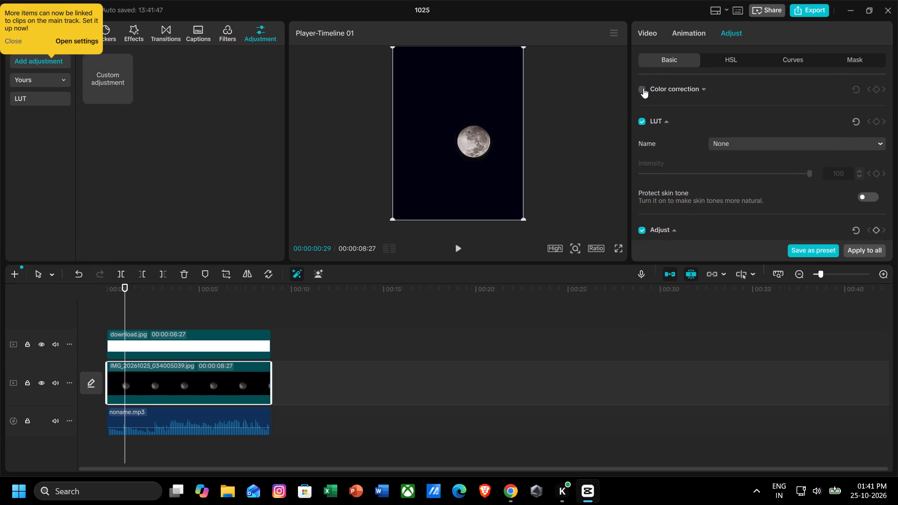
pyautogui.moveTo(775, 118); pyautogui.dragTo(688, 127)
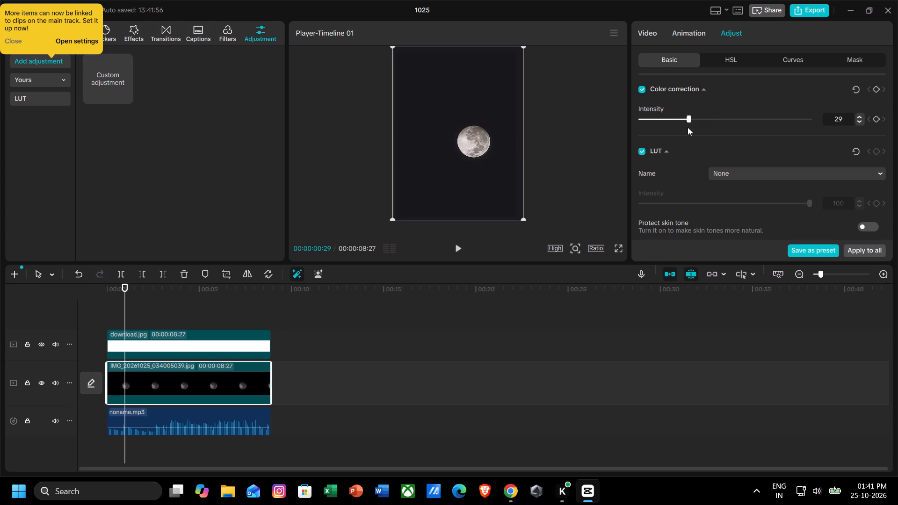
pyautogui.moveTo(688, 127); pyautogui.dragTo(655, 129)
pyautogui.click(616, 248)
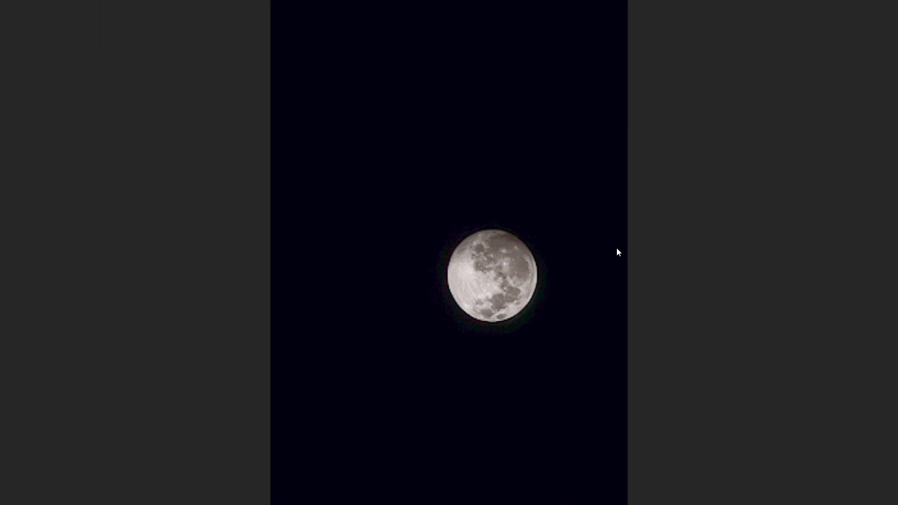
pyautogui.press('Escape')
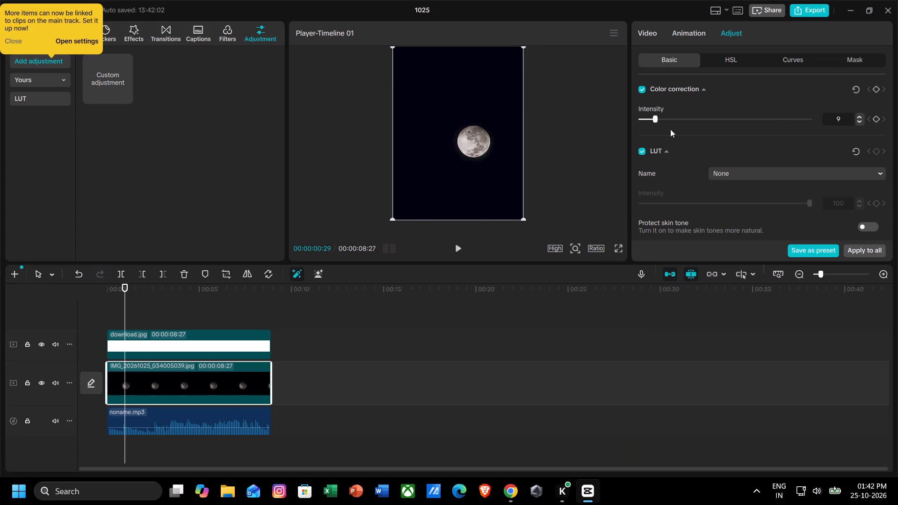
# Clear the clip selection and dismiss the tip about linking items to main-track clips.
pyautogui.click(564, 175)
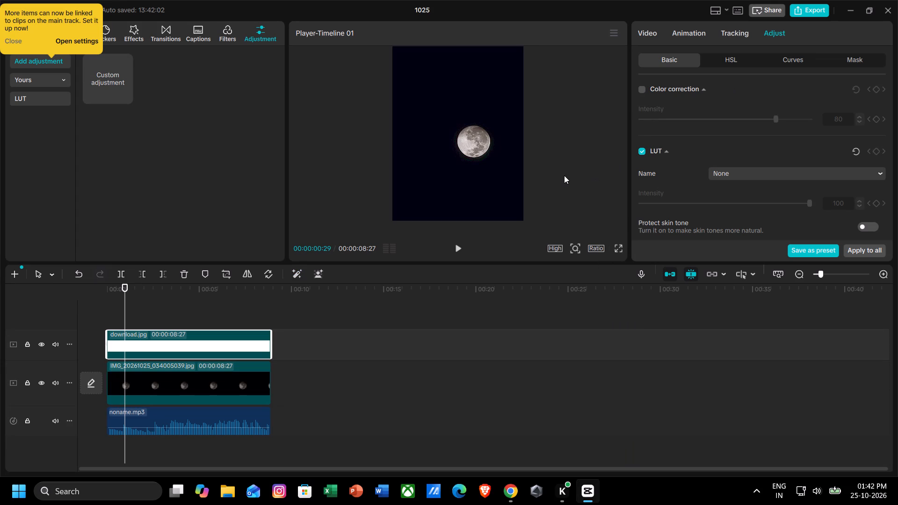
pyautogui.scroll(13, 728, 164)
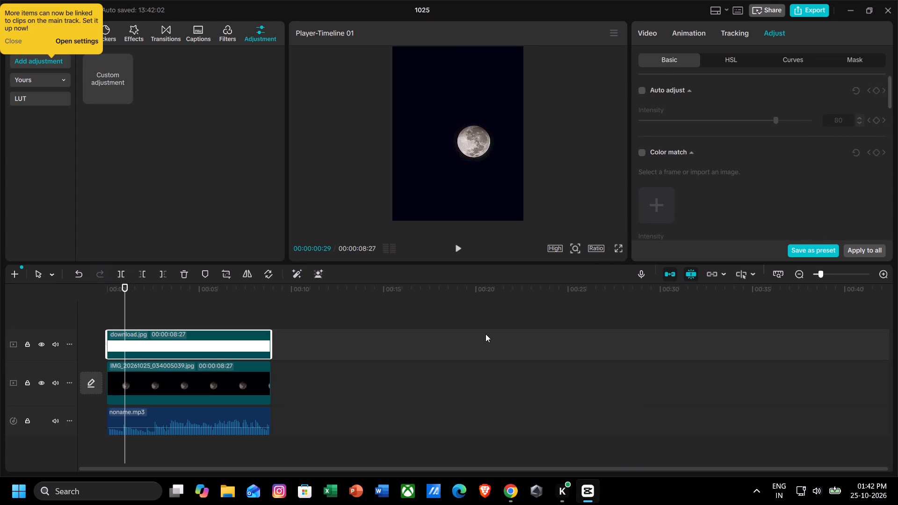
pyautogui.click(485, 334)
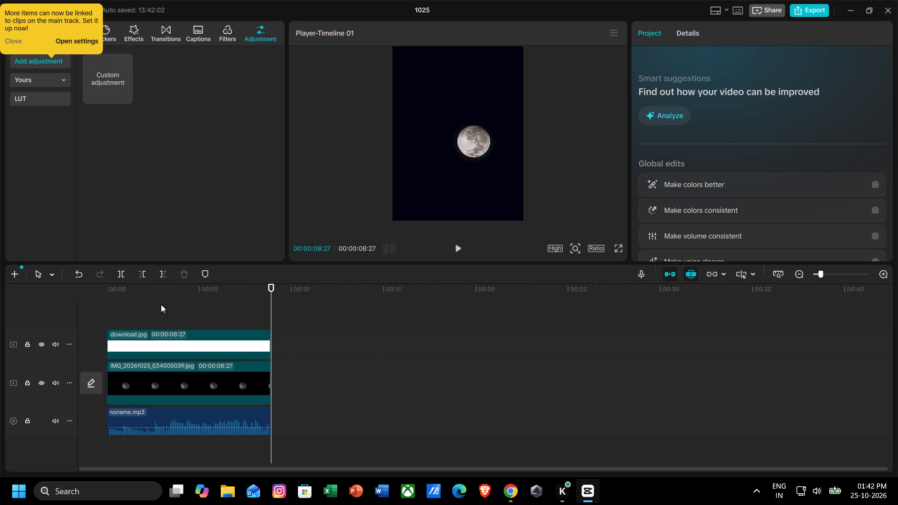
pyautogui.click(130, 109)
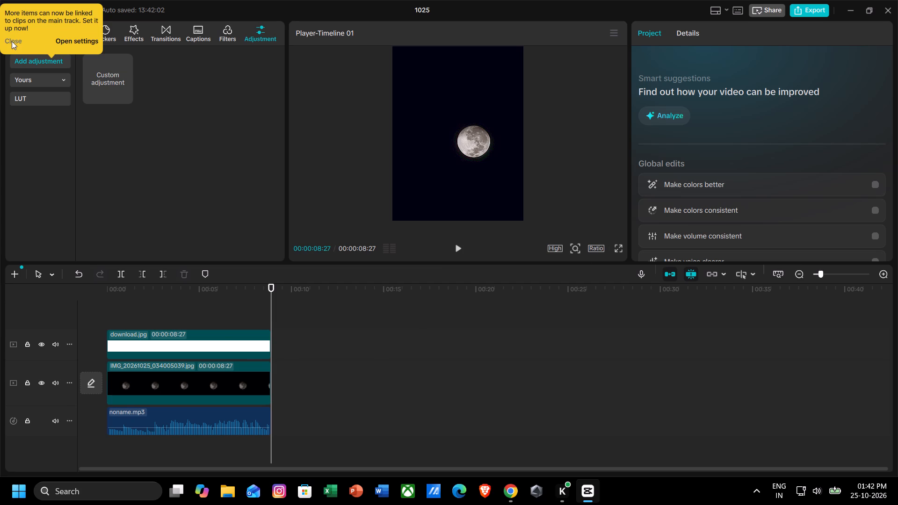
pyautogui.click(12, 41)
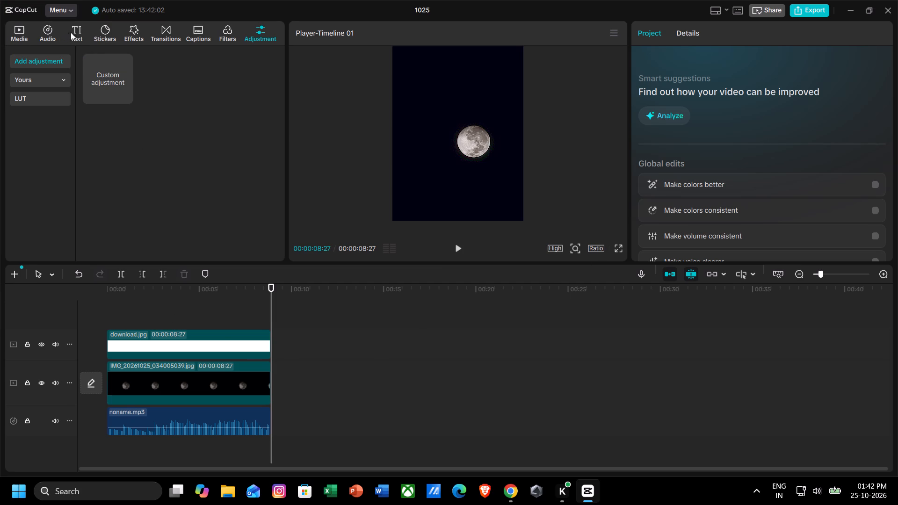
# Add a default text clip at the start of the timeline and extend it to the end of the moon clip.
pyautogui.click(73, 33)
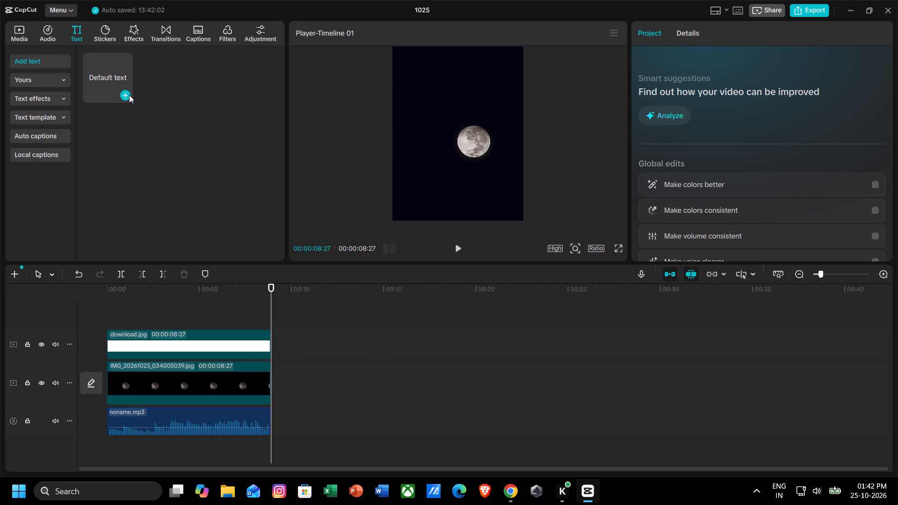
pyautogui.click(129, 95)
pyautogui.moveTo(288, 331); pyautogui.dragTo(125, 332)
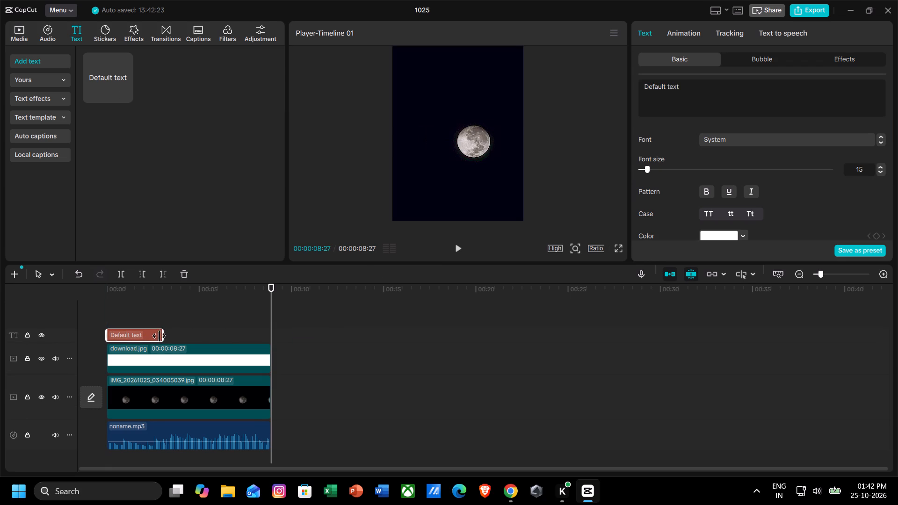
pyautogui.moveTo(162, 335); pyautogui.dragTo(268, 327)
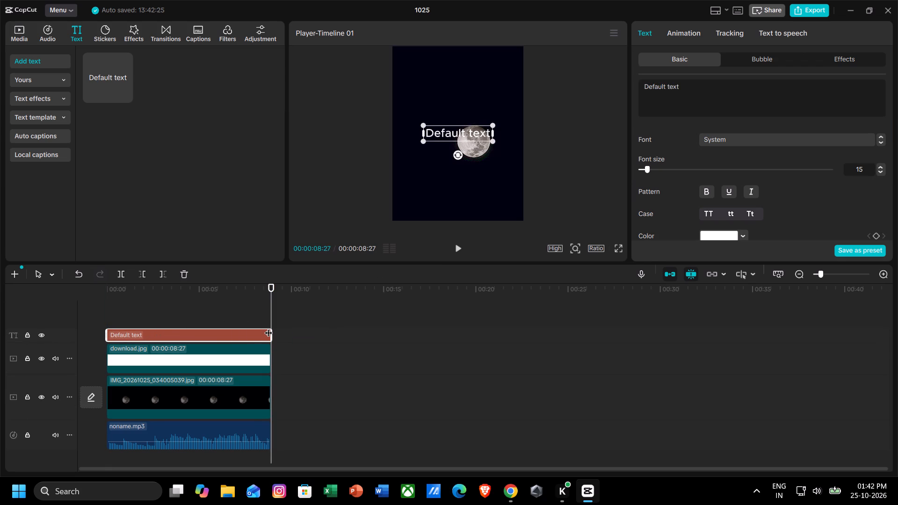
# Switch to Chrome, replace the sample text on the Fonts In Hindi page with "chhand", and browse the font previews.
pyautogui.click(505, 490)
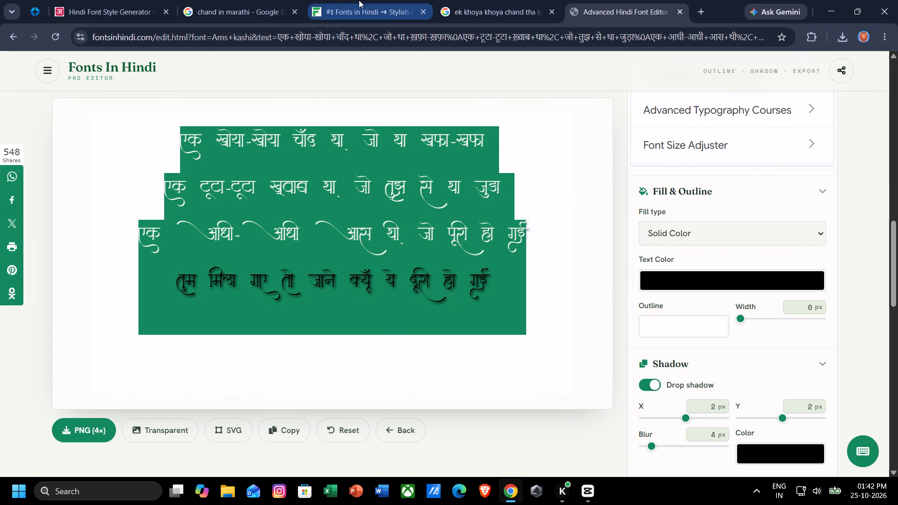
pyautogui.click(348, 0)
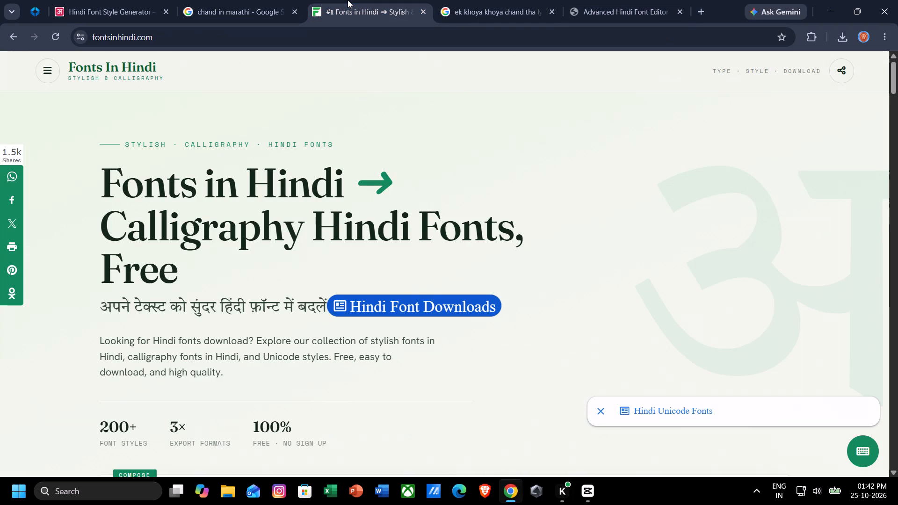
pyautogui.scroll(-3, 326, 274)
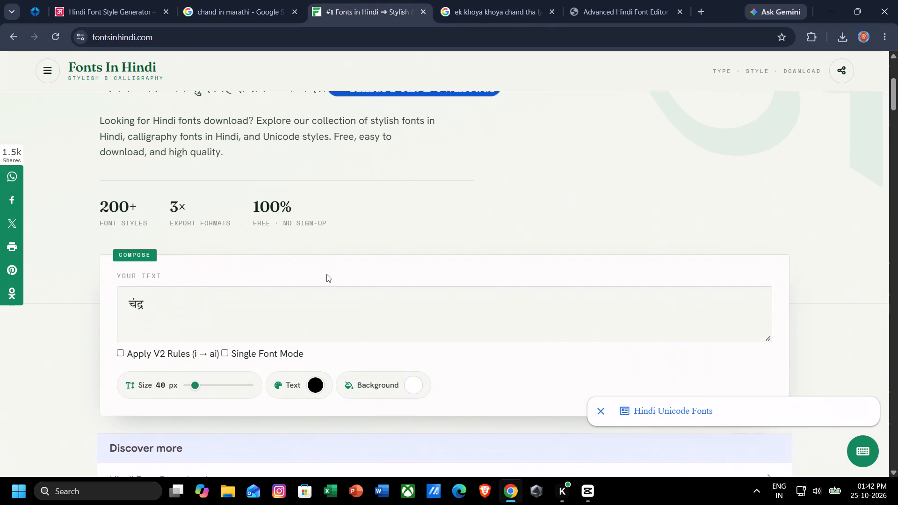
pyautogui.scroll(-2, 177, 322)
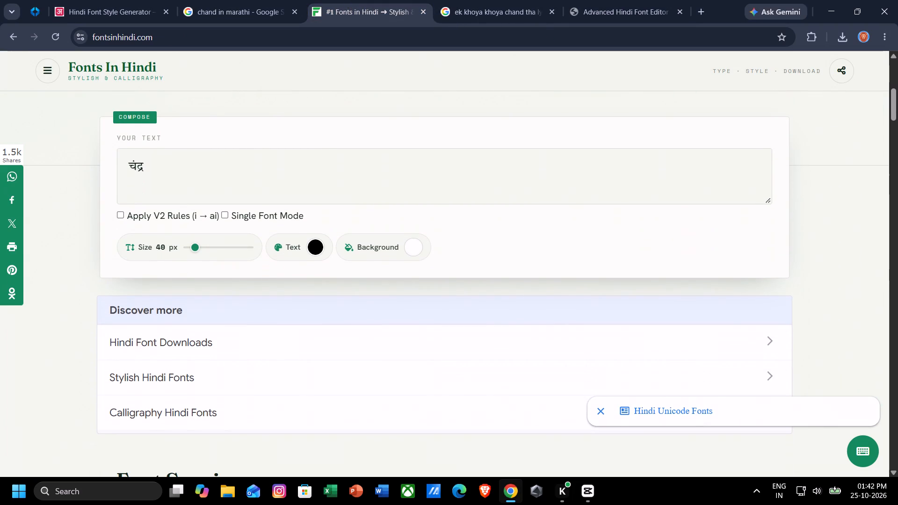
pyautogui.moveTo(172, 166); pyautogui.dragTo(121, 164)
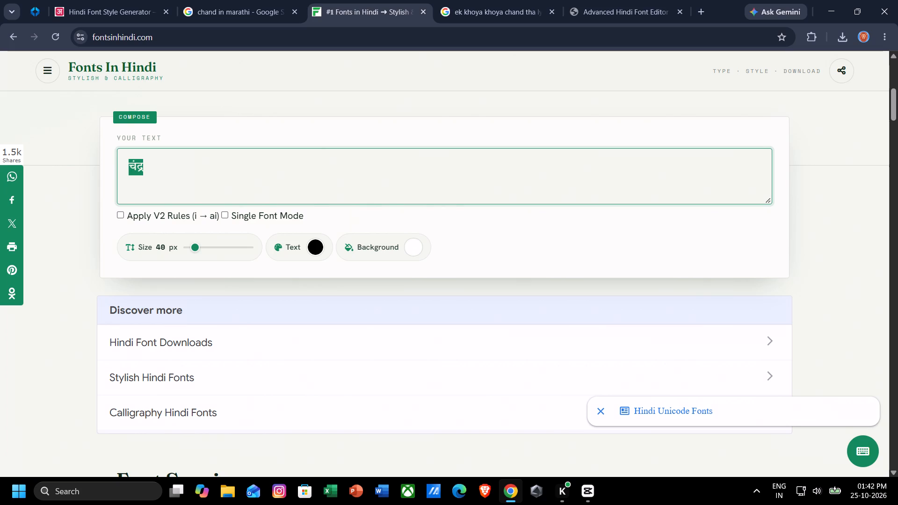
pyautogui.rightClick(136, 166)
pyautogui.click(348, 189)
pyautogui.scroll(6, 261, 178)
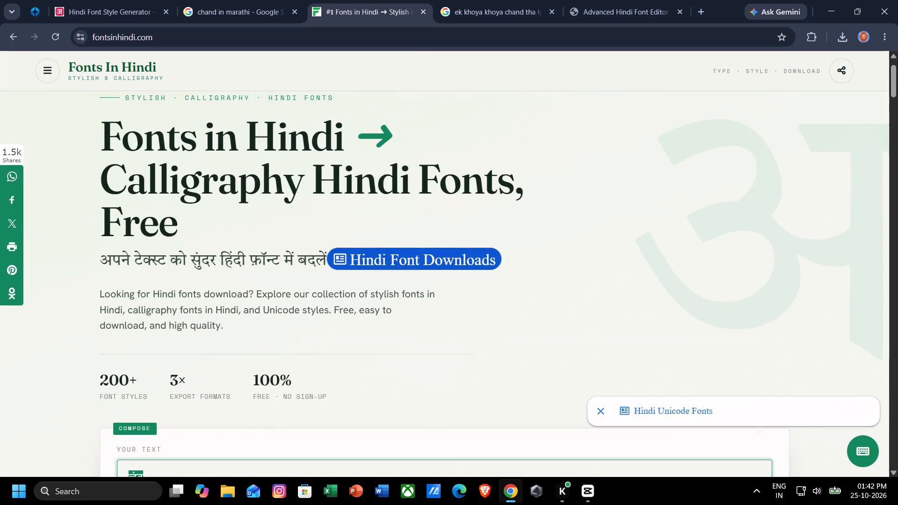
pyautogui.scroll(-3, 261, 178)
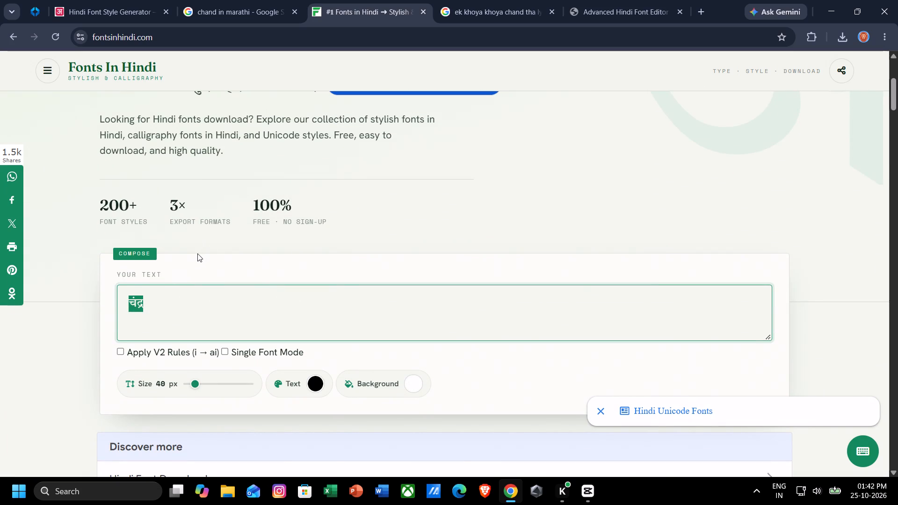
pyautogui.press('BackSpace')
pyautogui.write('chhand')
pyautogui.scroll(-2, 220, 294)
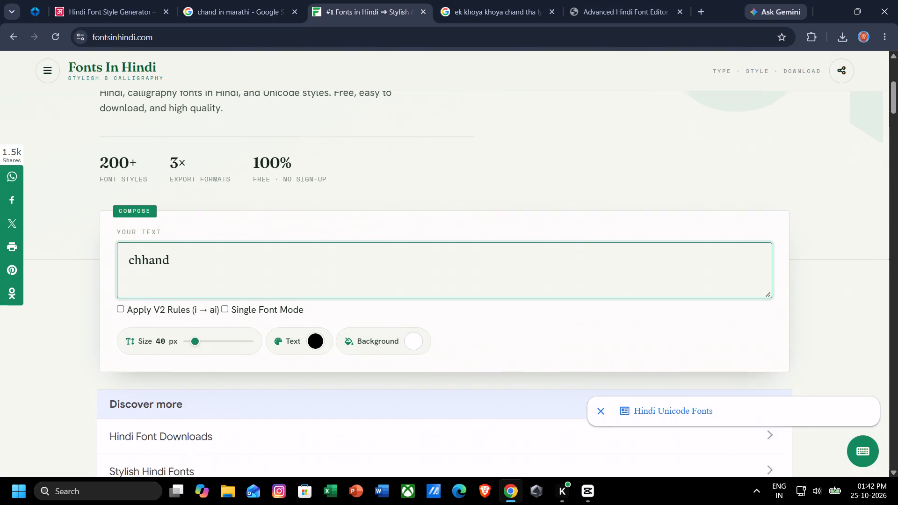
pyautogui.scroll(-5, 220, 294)
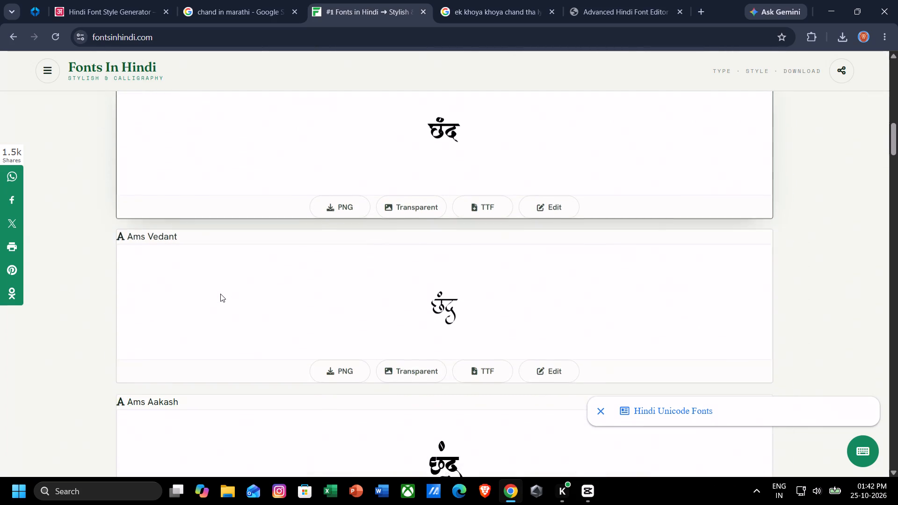
pyautogui.scroll(-6, 220, 294)
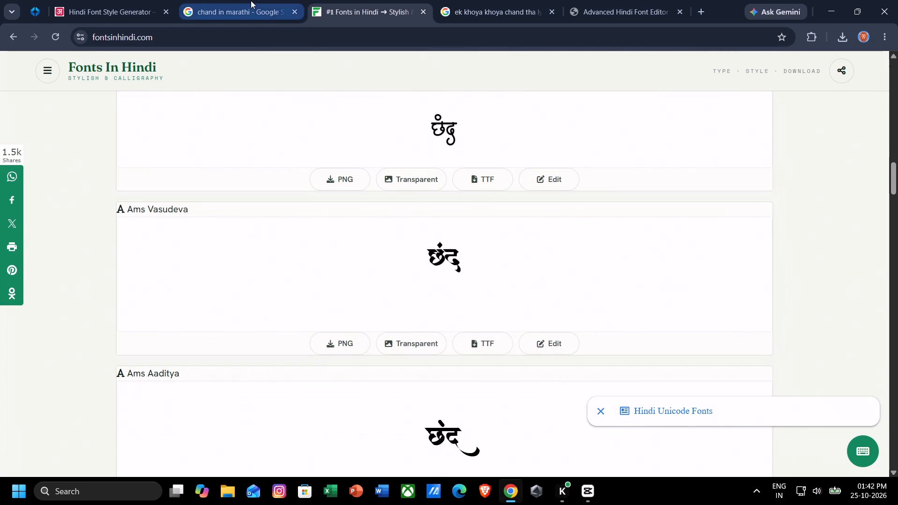
# Review the "chand in marathi" results, ask the follow-up "chandra in hindi in hindi lipi", and dismiss the Personal Intelligence offer.
pyautogui.click(251, 0)
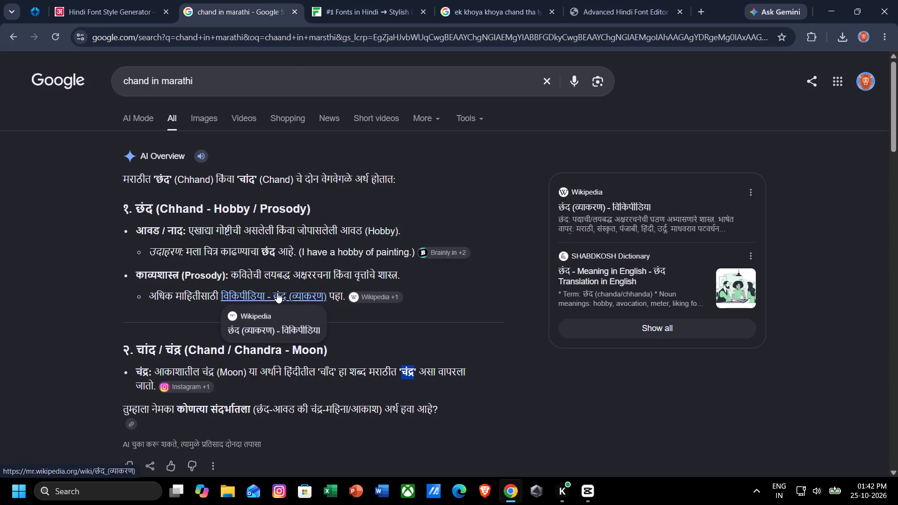
pyautogui.moveTo(335, 371); pyautogui.dragTo(334, 371)
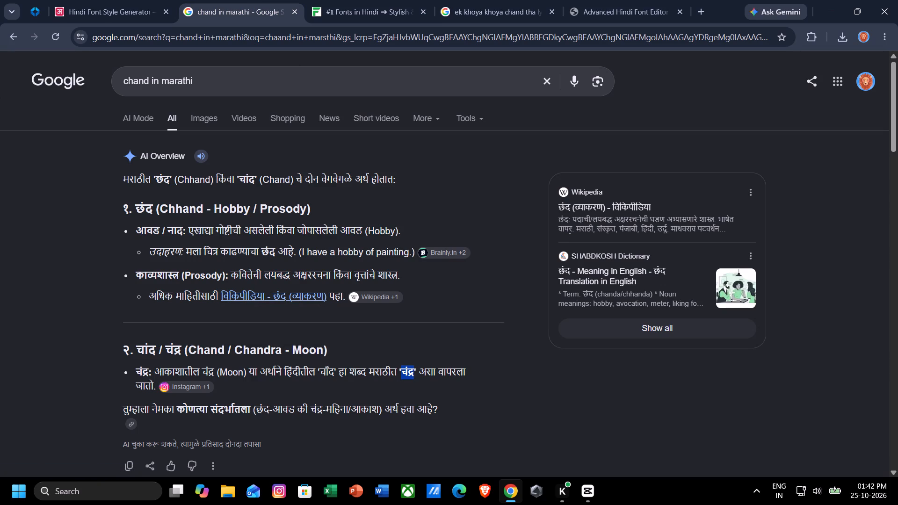
pyautogui.moveTo(334, 371); pyautogui.dragTo(319, 374)
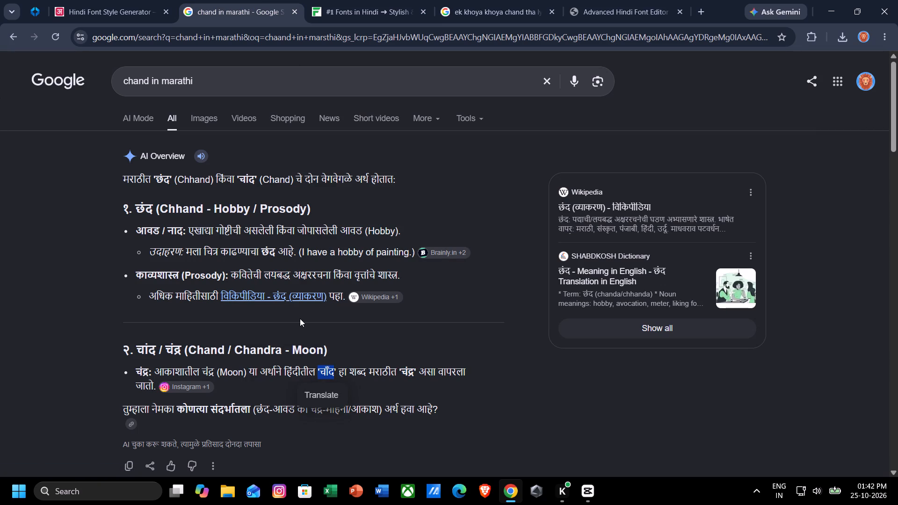
pyautogui.scroll(-1, 300, 318)
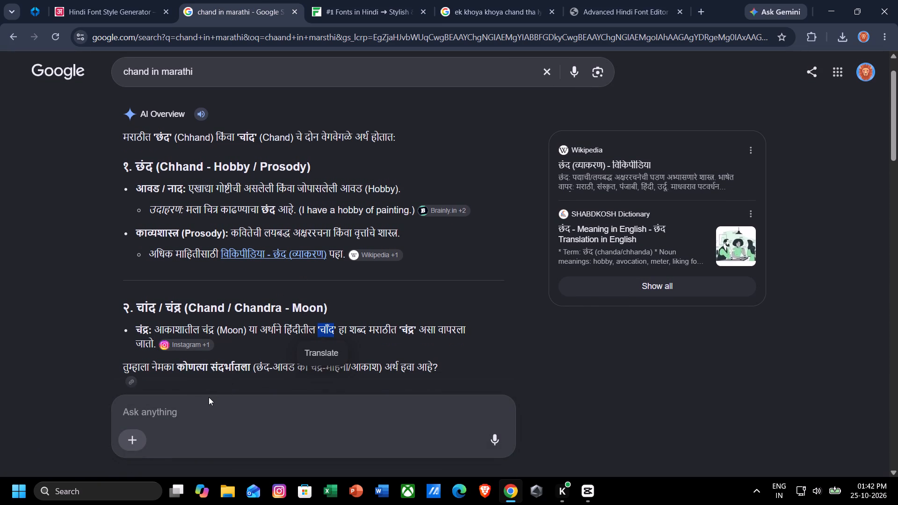
pyautogui.click(209, 397)
pyautogui.press('c')
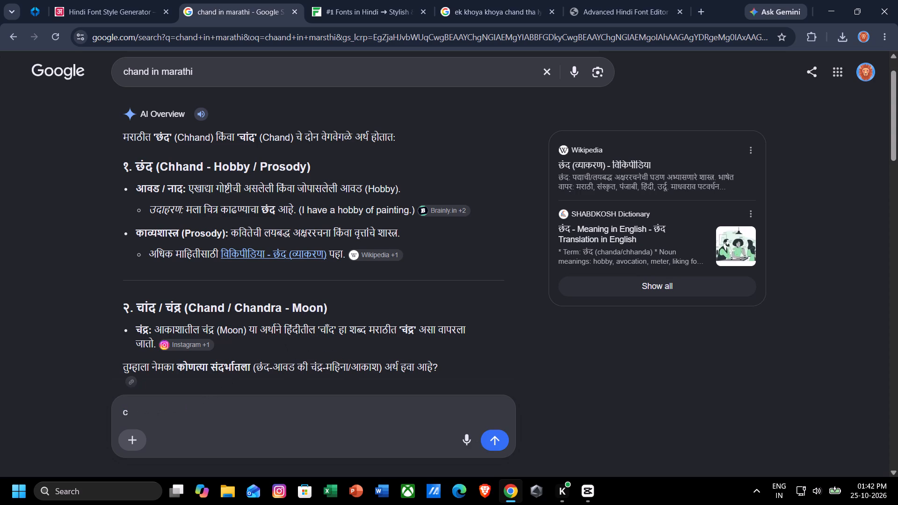
pyautogui.write('handra in hindi in')
pyautogui.press('space')
pyautogui.write('hindi lipi')
pyautogui.press('Return')
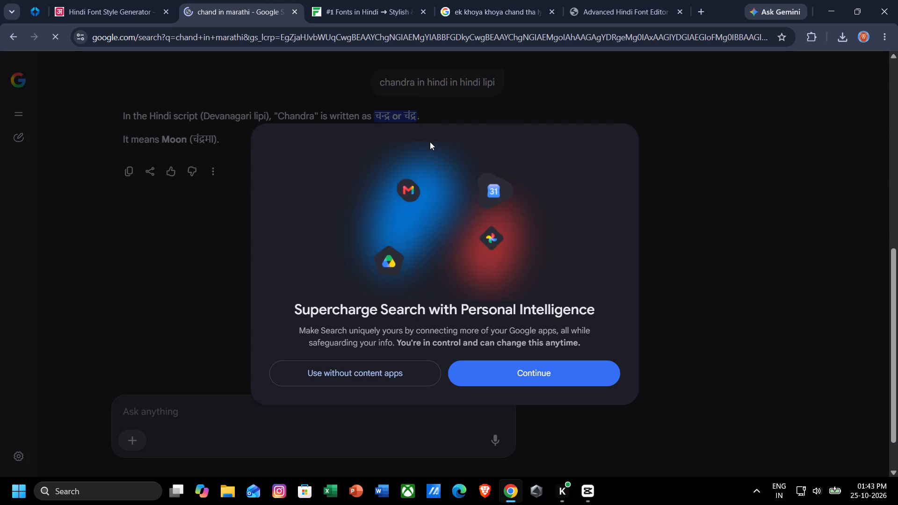
pyautogui.click(430, 142)
pyautogui.click(503, 99)
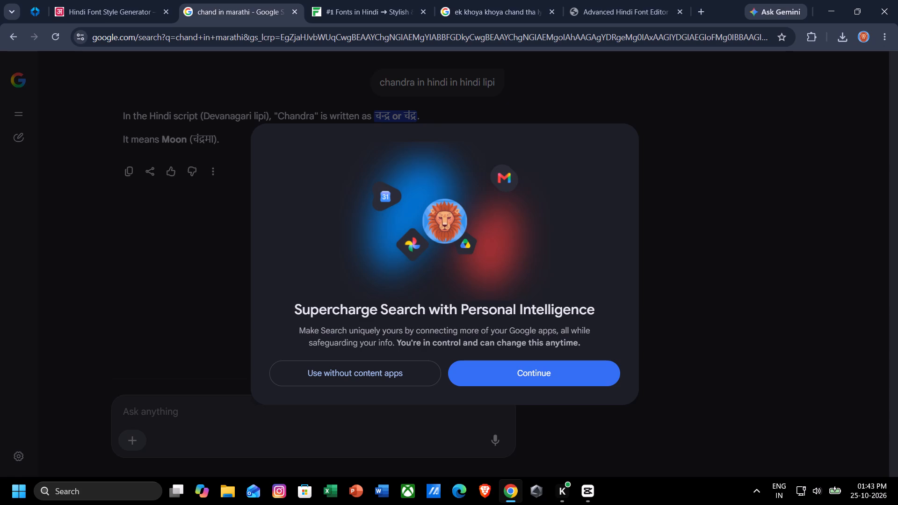
pyautogui.click(171, 404)
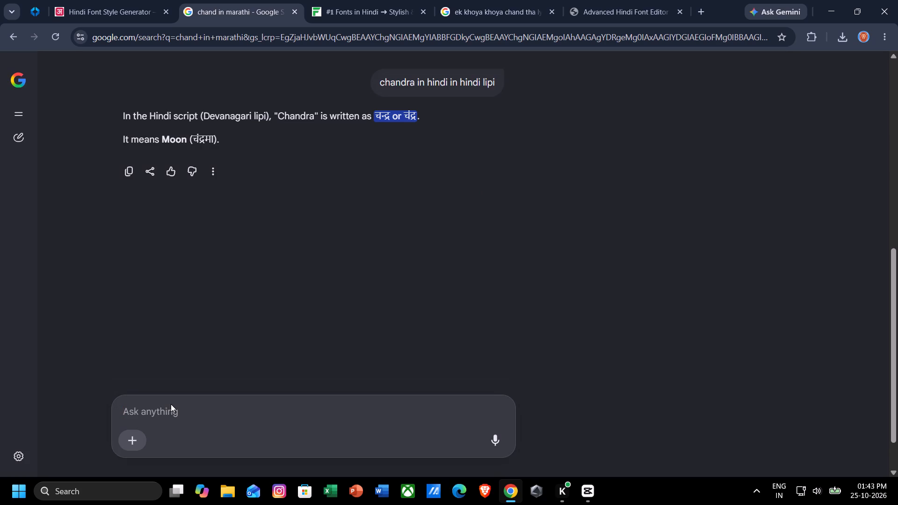
# Copy the word चाँद from the first lyric line in the "ek khoya khoya chand tha lyrics" search results.
pyautogui.click(481, 0)
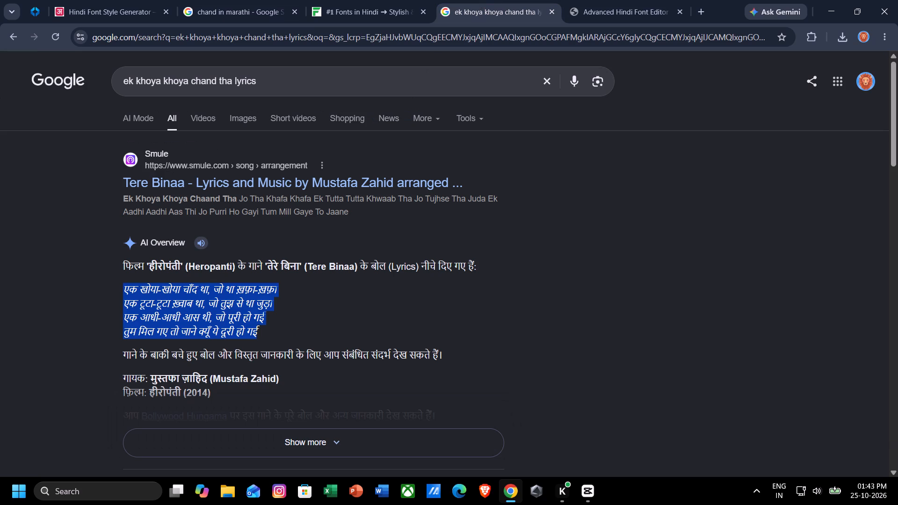
pyautogui.click(254, 299)
pyautogui.moveTo(184, 290); pyautogui.dragTo(199, 289)
pyautogui.rightClick(197, 289)
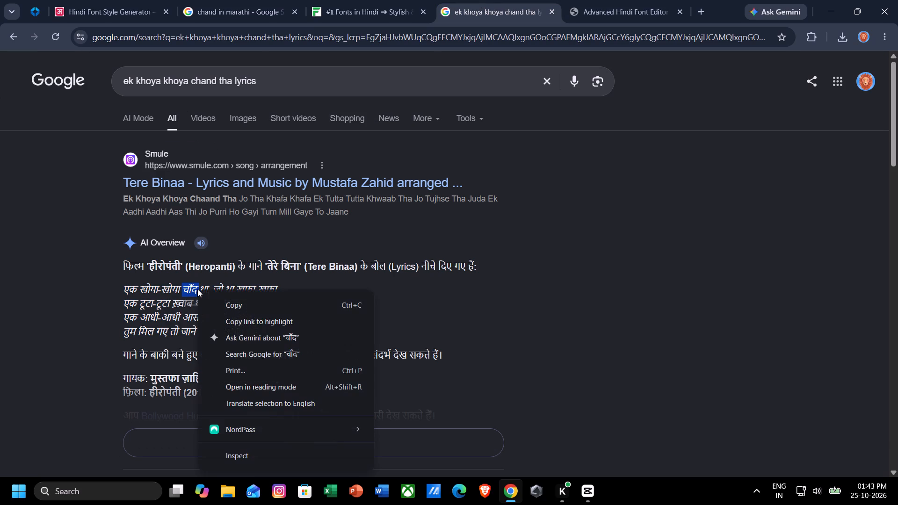
pyautogui.click(240, 298)
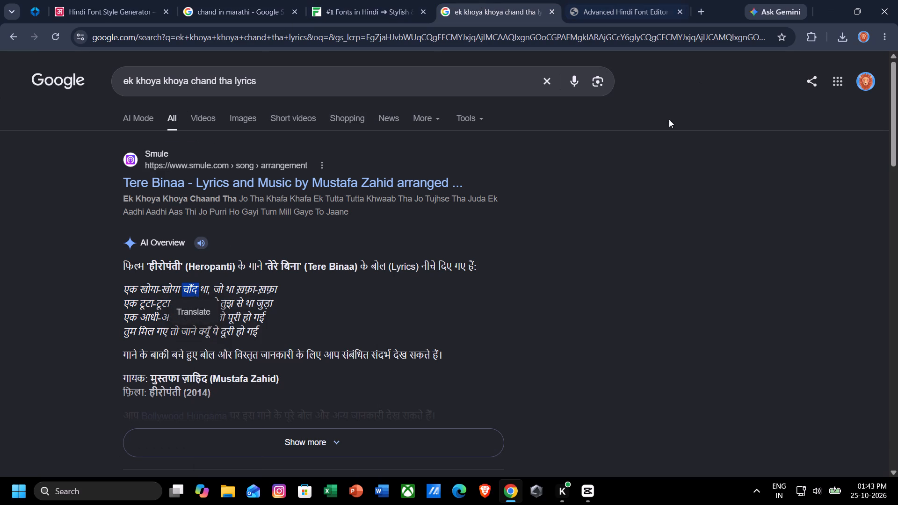
# Replace the sample text on the Fonts In Hindi page with the copied word चाँद.
pyautogui.click(373, 0)
pyautogui.scroll(9, 381, 191)
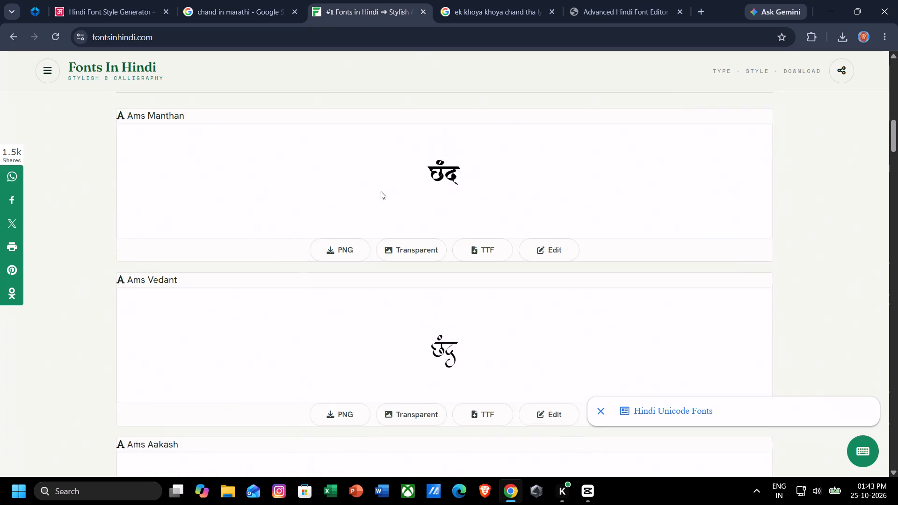
pyautogui.scroll(3, 381, 191)
pyautogui.scroll(-3, 381, 191)
pyautogui.press('BackSpace')
pyautogui.press('BackSpace')
pyautogui.press('BackSpace')
pyautogui.press('BackSpace')
pyautogui.press('BackSpace')
pyautogui.press('BackSpace')
pyautogui.press('BackSpace')
pyautogui.press('BackSpace')
pyautogui.press('BackSpace')
pyautogui.press('BackSpace')
pyautogui.press('BackSpace')
pyautogui.press('BackSpace')
pyautogui.press('BackSpace')
pyautogui.press('BackSpace')
pyautogui.press('BackSpace')
pyautogui.press('BackSpace')
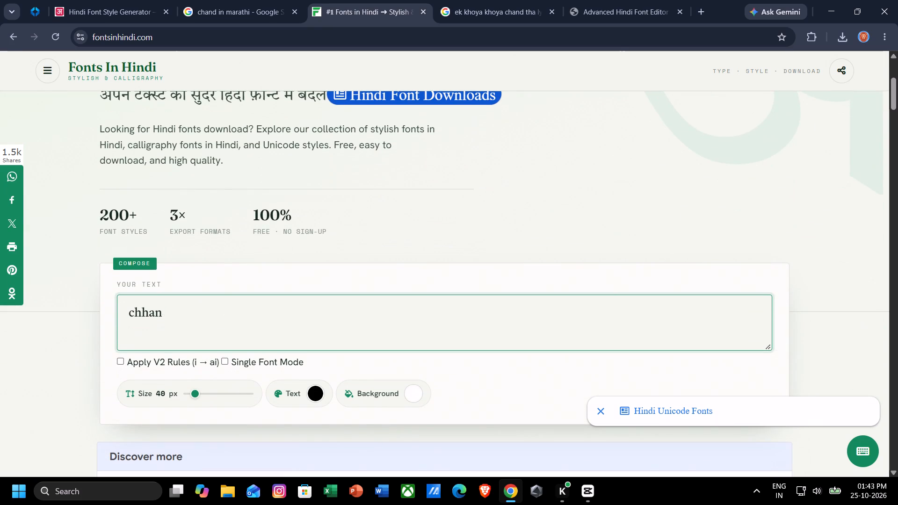
pyautogui.hotkey('ctrl', 'v')
# Browse the चाँद font previews and open the Ams Aakash version for editing.
pyautogui.scroll(-5, 188, 300)
pyautogui.scroll(-2, 291, 359)
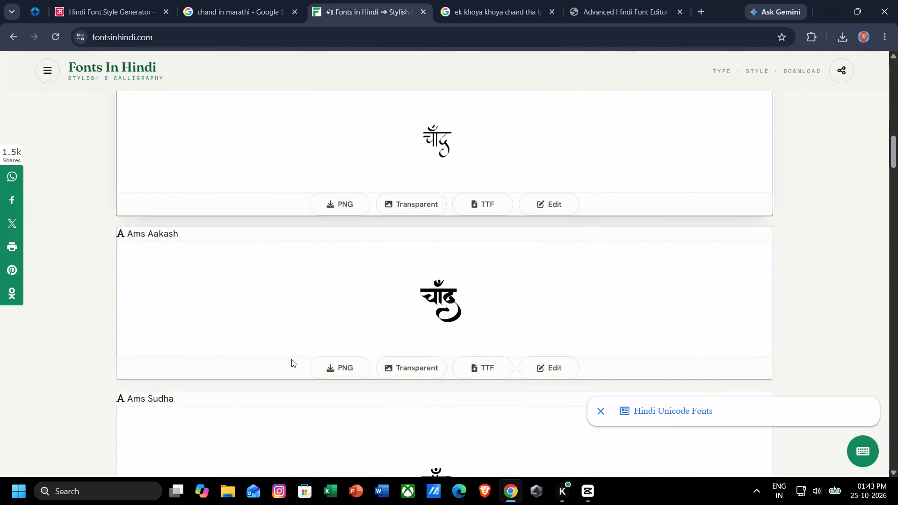
pyautogui.scroll(-3, 291, 359)
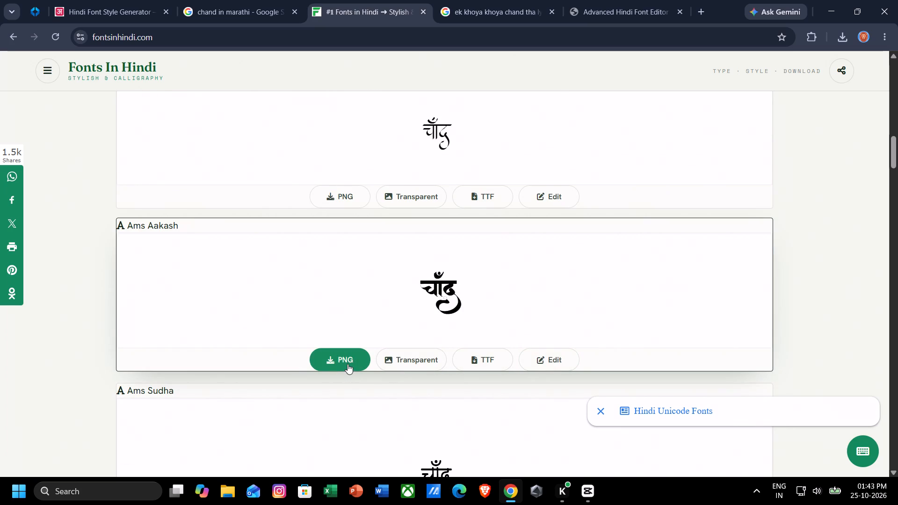
pyautogui.scroll(-3, 348, 364)
pyautogui.scroll(1, 348, 364)
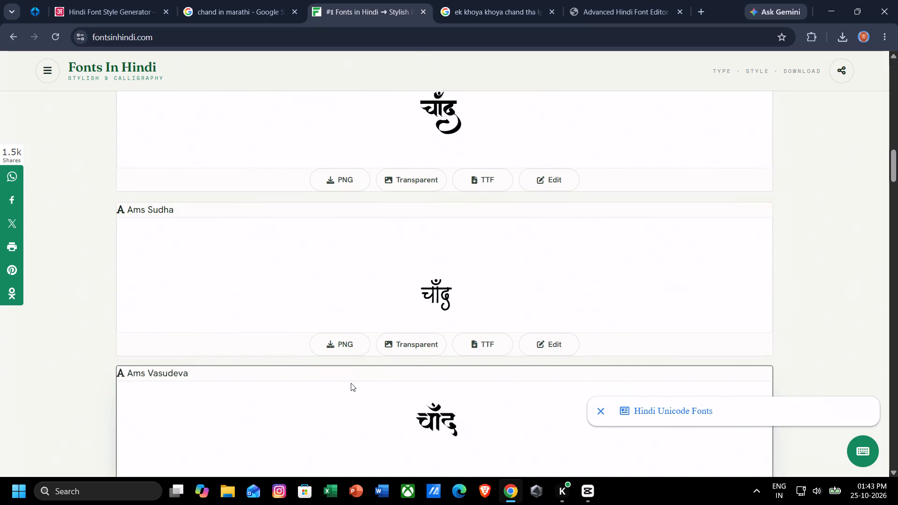
pyautogui.click(557, 173)
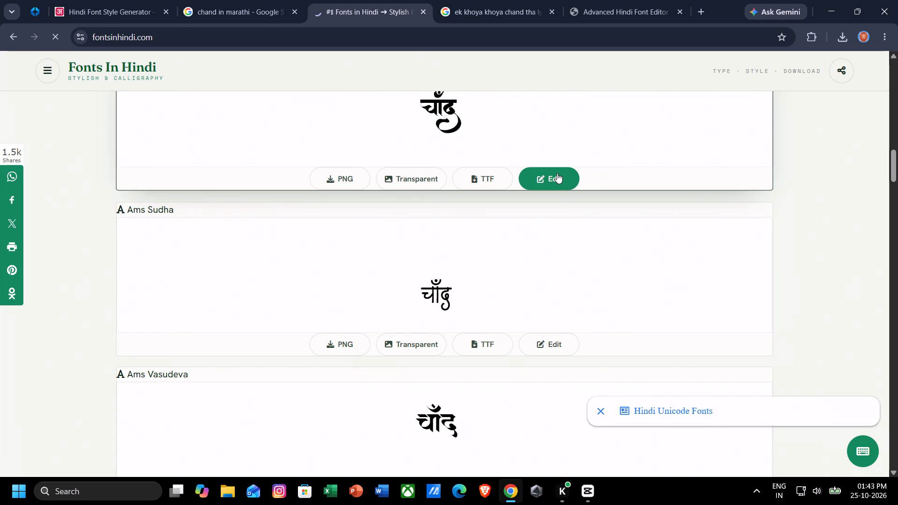
# Set the font size of the चाँद text to 53 px.
pyautogui.scroll(-2, 392, 368)
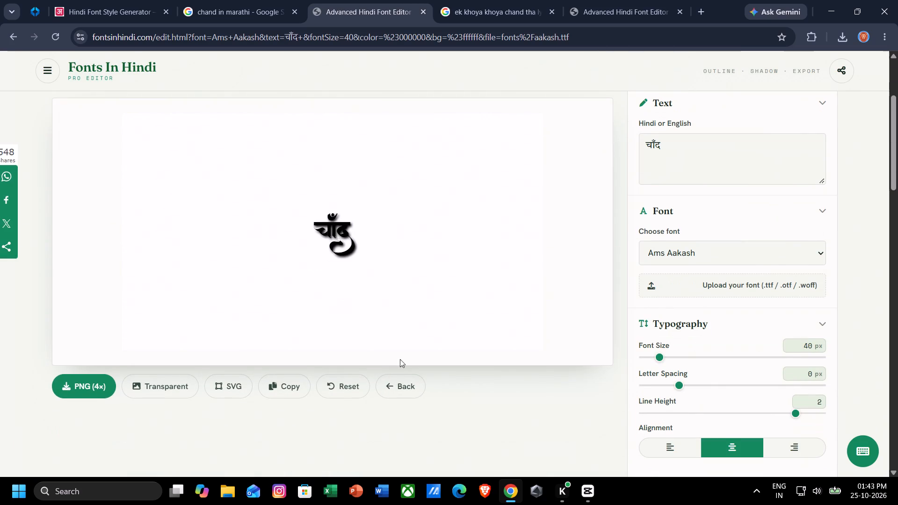
pyautogui.scroll(-1, 619, 329)
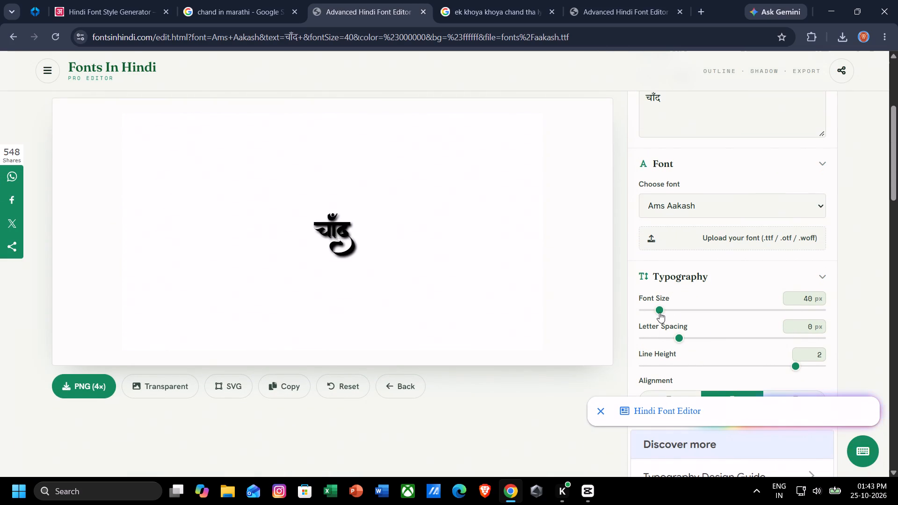
pyautogui.moveTo(659, 312); pyautogui.dragTo(670, 310)
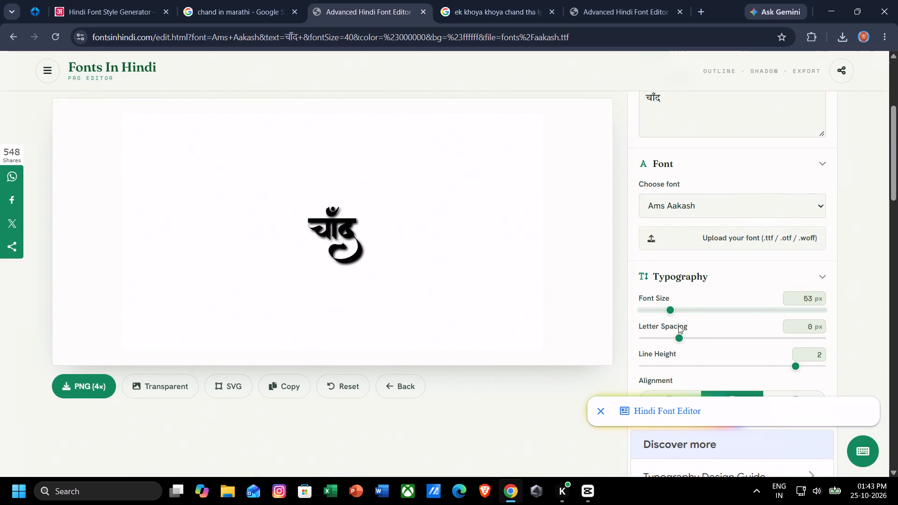
# Change the solid text colour of the चाँद lettering to pure white, RGB 255, 255, 255.
pyautogui.scroll(-4, 685, 336)
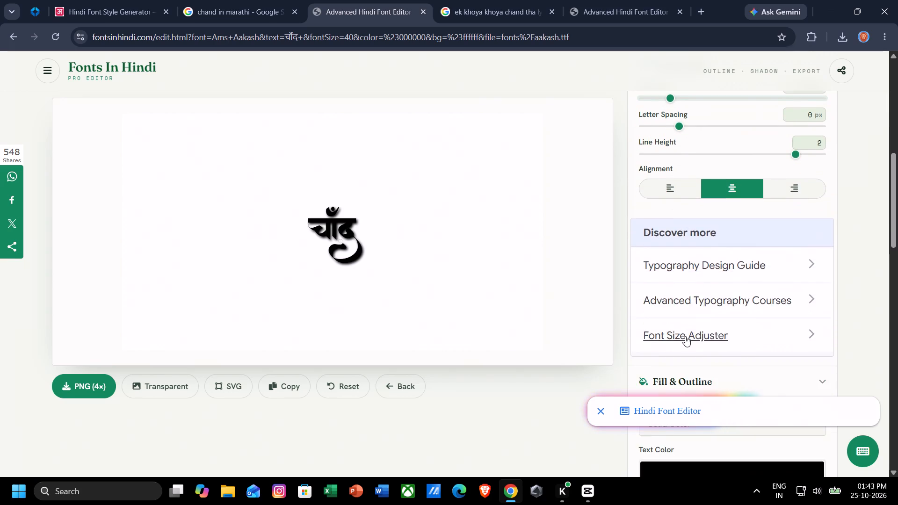
pyautogui.scroll(-2, 685, 336)
pyautogui.click(697, 316)
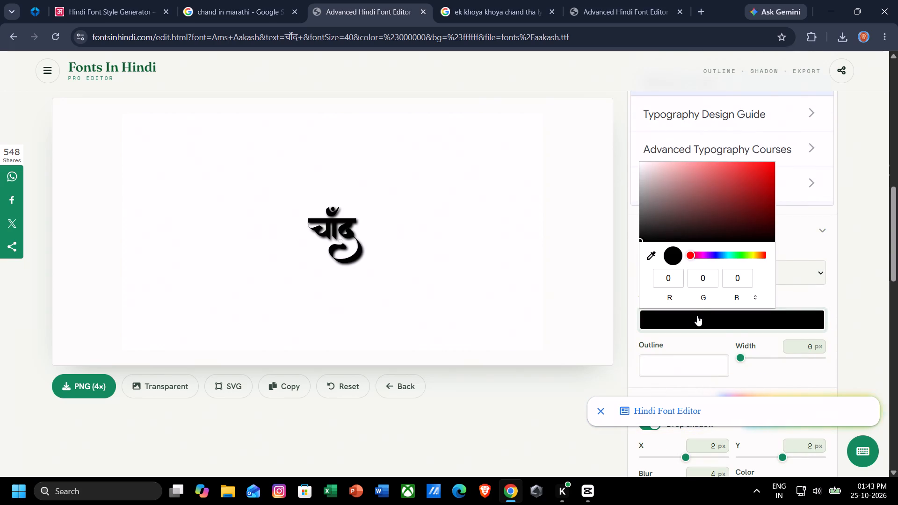
pyautogui.click(642, 167)
pyautogui.moveTo(642, 167); pyautogui.dragTo(633, 110)
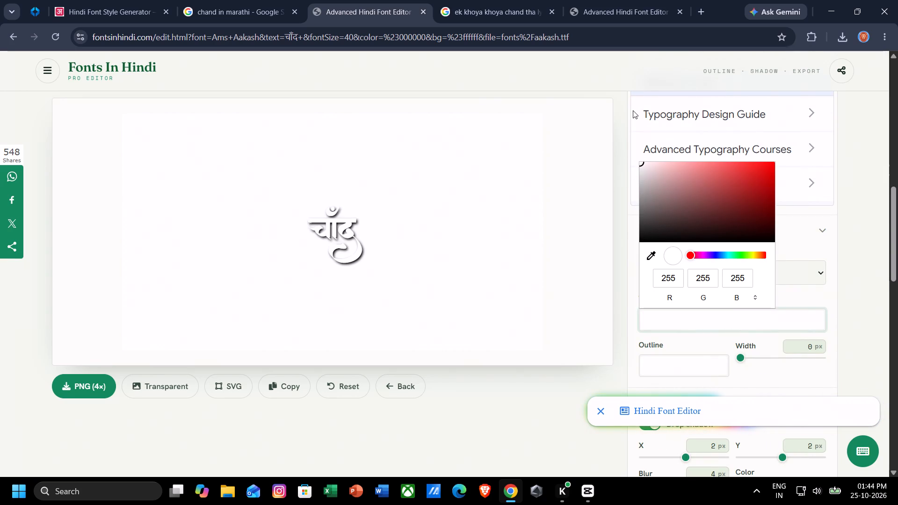
pyautogui.moveTo(633, 110); pyautogui.dragTo(626, 80)
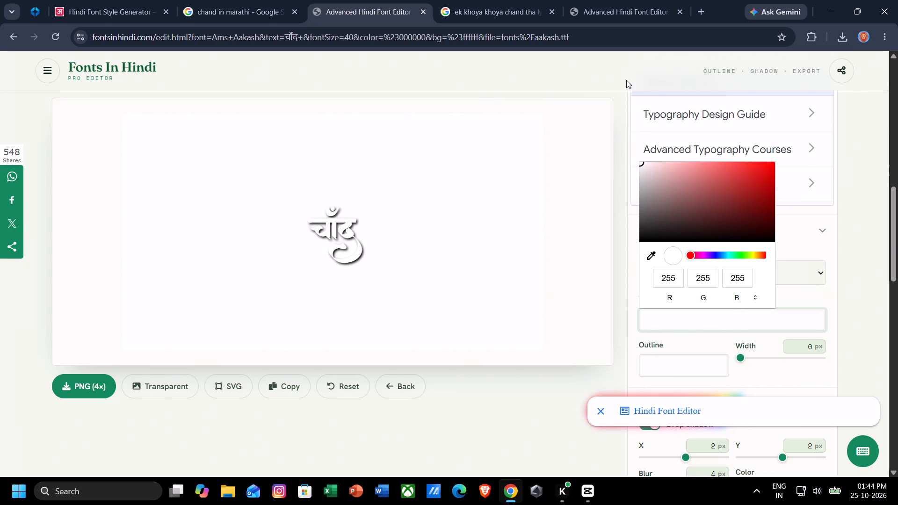
pyautogui.moveTo(626, 80); pyautogui.dragTo(625, 78)
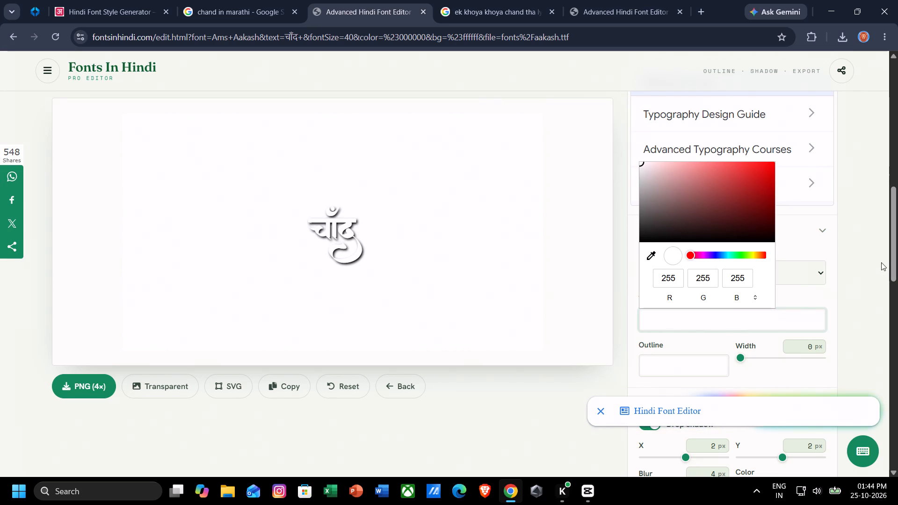
pyautogui.click(856, 257)
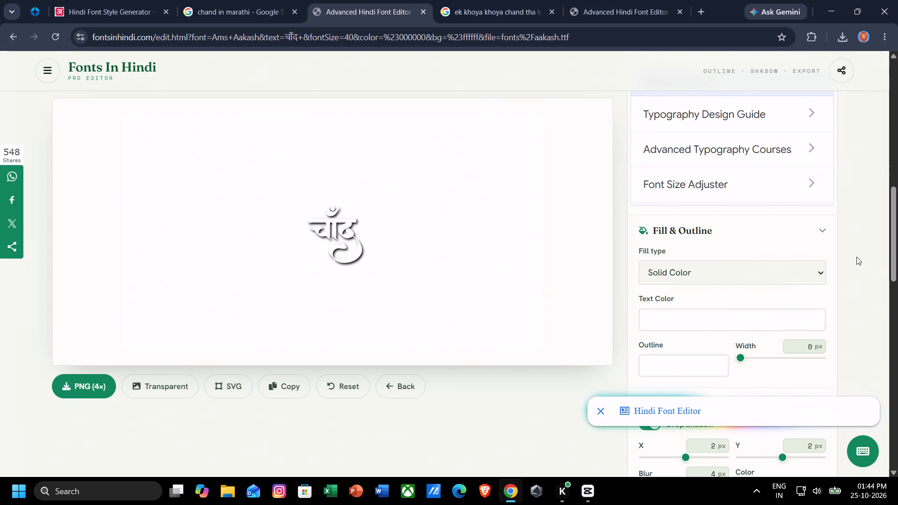
# Close the Hindi Font Editor ad banner, copy the white चाँद image, and download it as a transparent PNG.
pyautogui.click(603, 415)
pyautogui.click(281, 389)
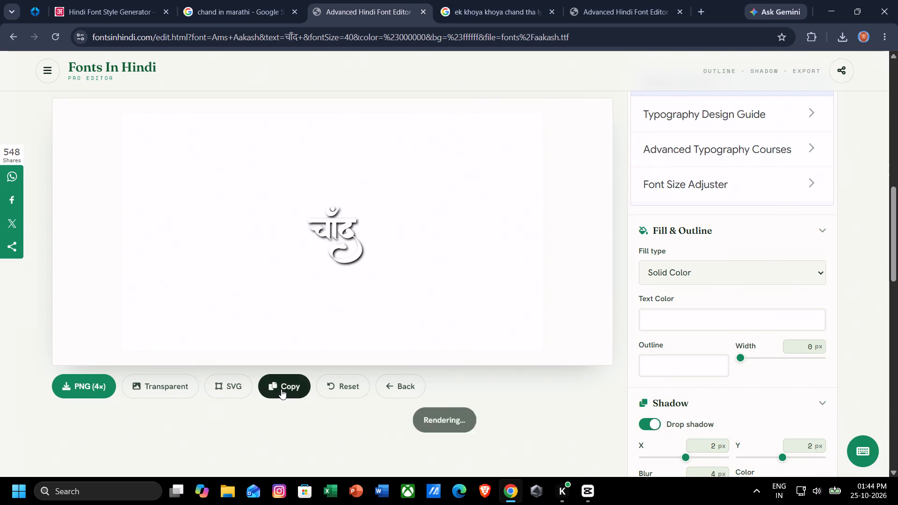
pyautogui.click(170, 391)
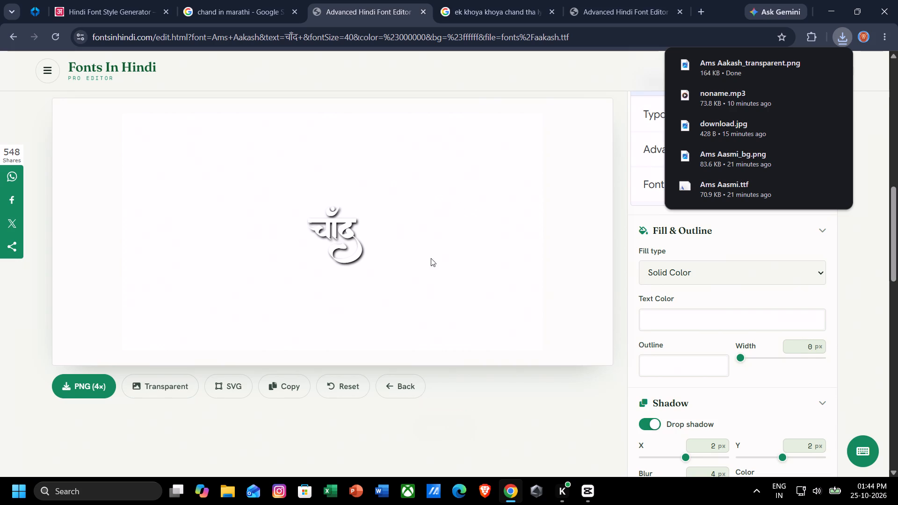
pyautogui.click(590, 498)
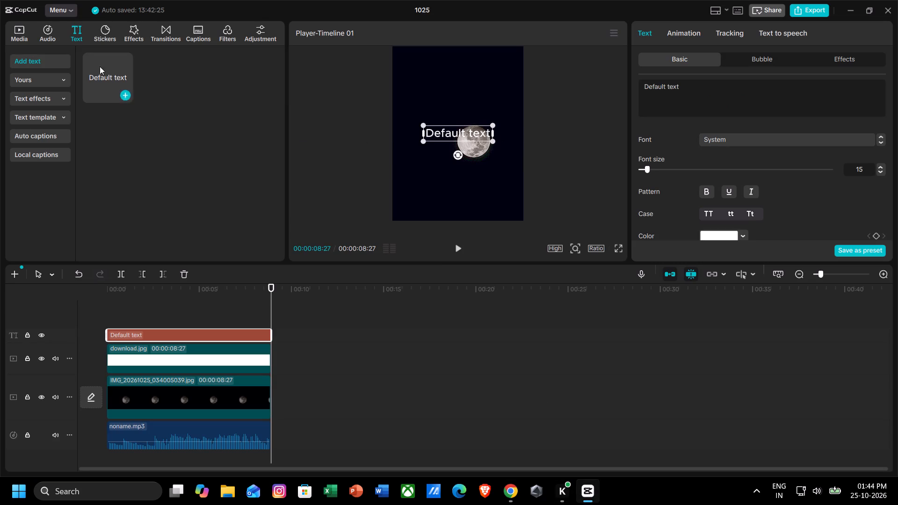
pyautogui.click(14, 29)
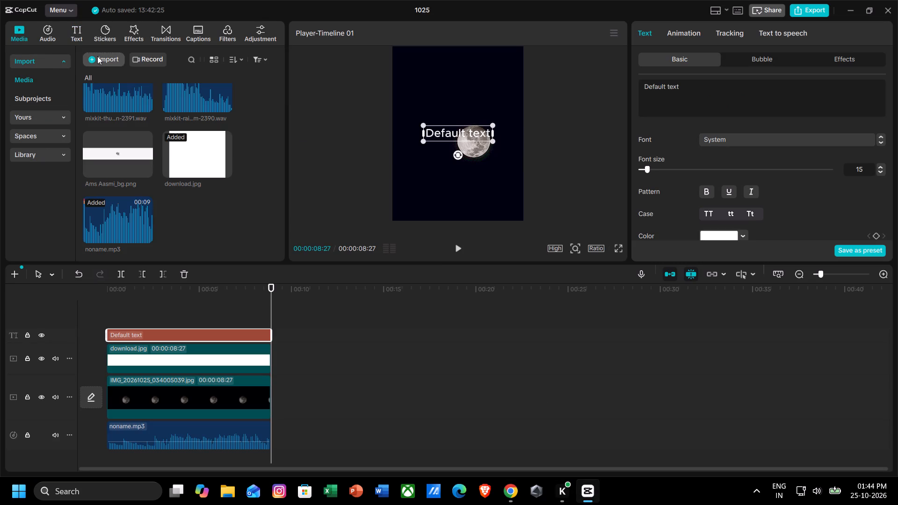
pyautogui.click(95, 59)
pyautogui.doubleClick(149, 108)
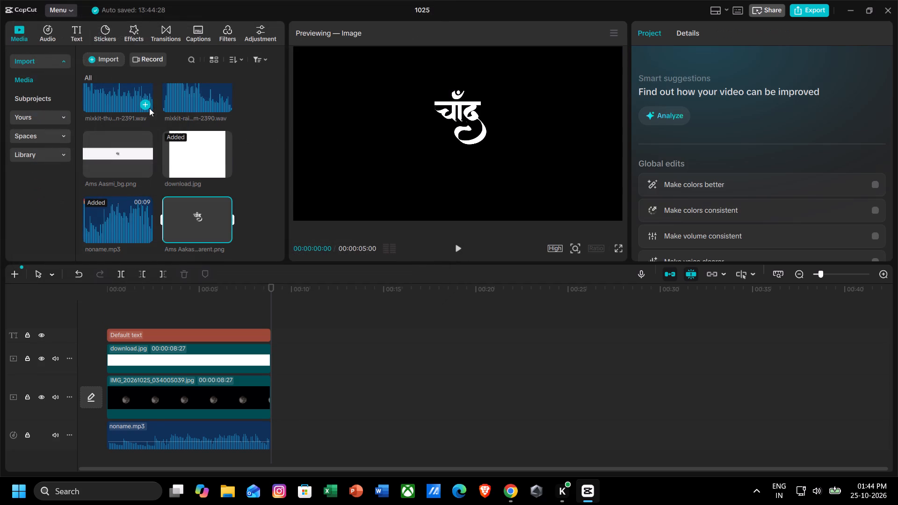
pyautogui.click(226, 237)
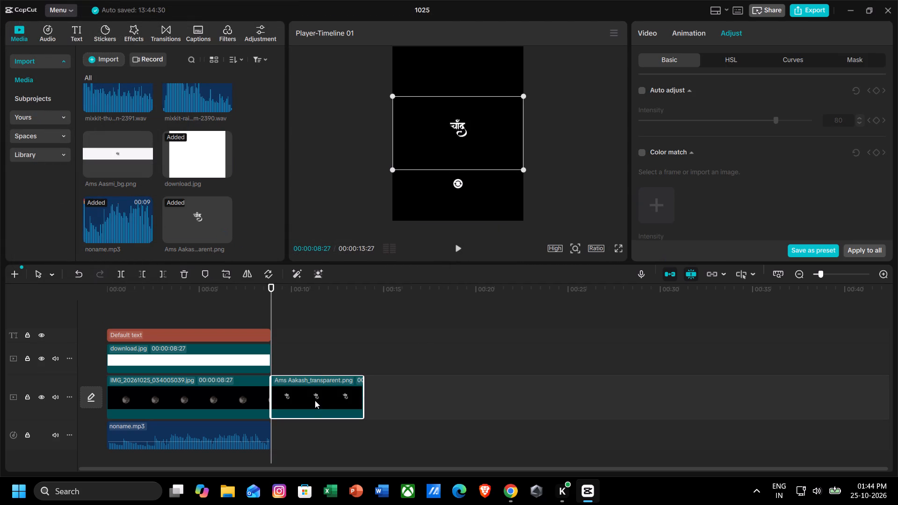
# Delete the Default text clip from the timeline.
pyautogui.click(229, 332)
pyautogui.rightClick(229, 332)
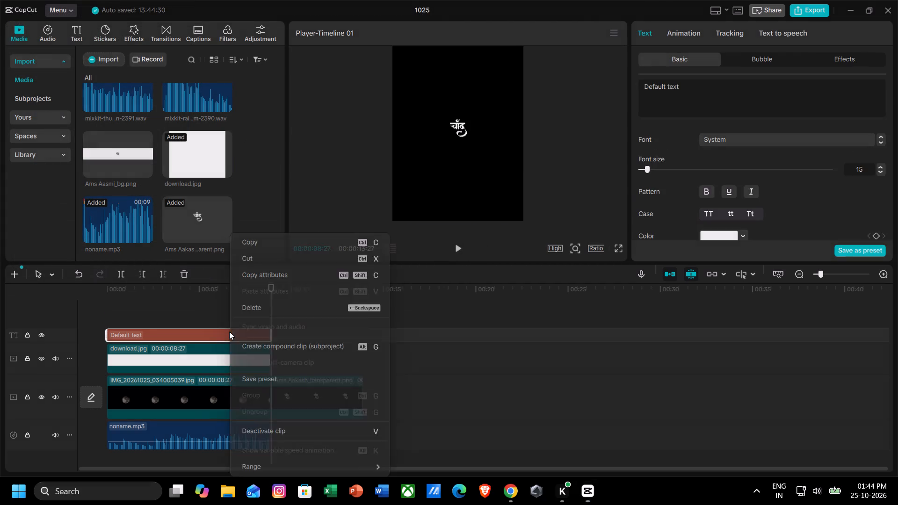
pyautogui.click(283, 309)
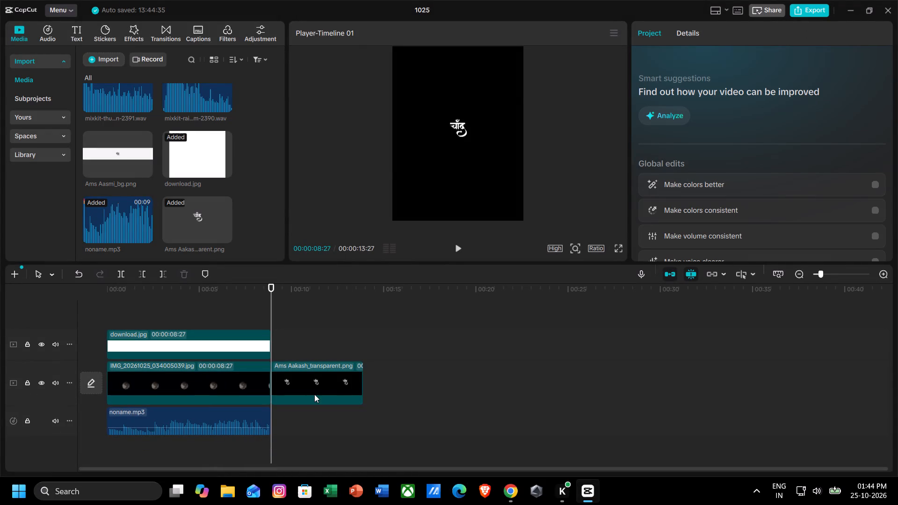
# Move the Ams Aakash_transparent.png clip to its own top track at the timeline start and extend it to 00:00:08:27, matching the other clips.
pyautogui.moveTo(314, 394); pyautogui.dragTo(151, 322)
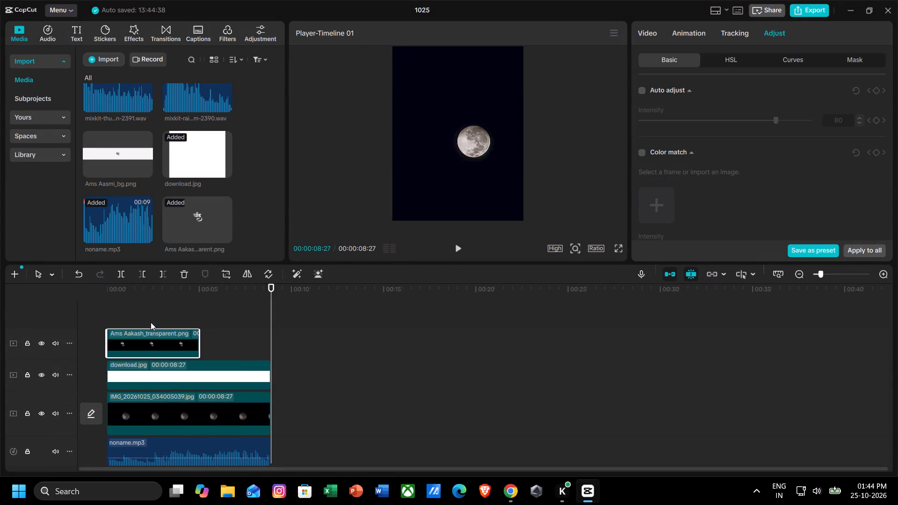
pyautogui.moveTo(200, 339); pyautogui.dragTo(268, 343)
pyautogui.press('space')
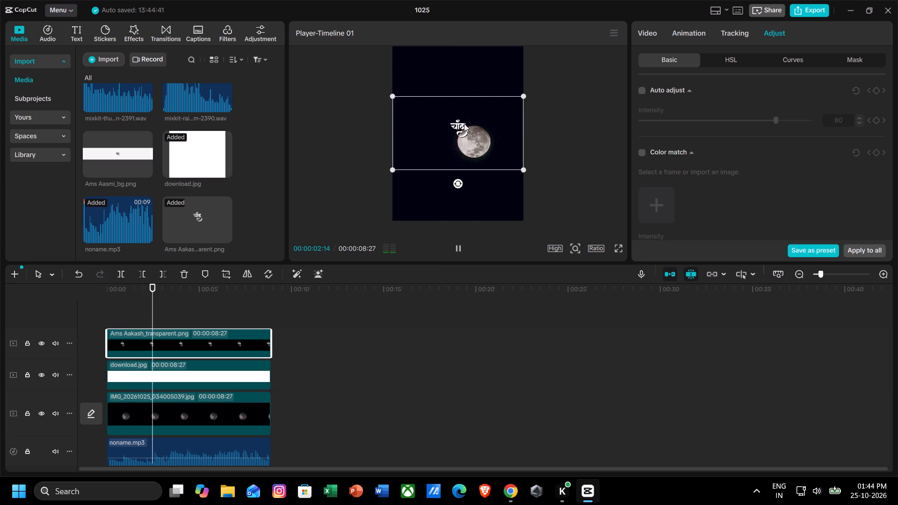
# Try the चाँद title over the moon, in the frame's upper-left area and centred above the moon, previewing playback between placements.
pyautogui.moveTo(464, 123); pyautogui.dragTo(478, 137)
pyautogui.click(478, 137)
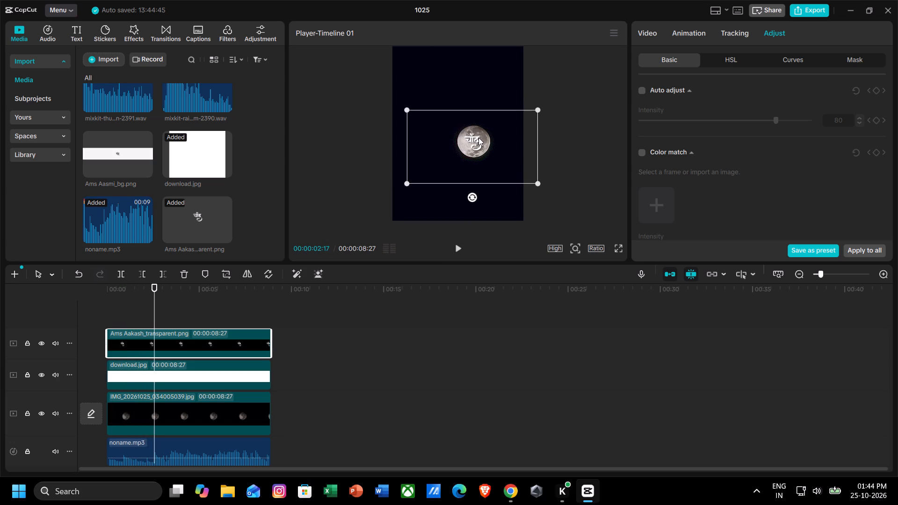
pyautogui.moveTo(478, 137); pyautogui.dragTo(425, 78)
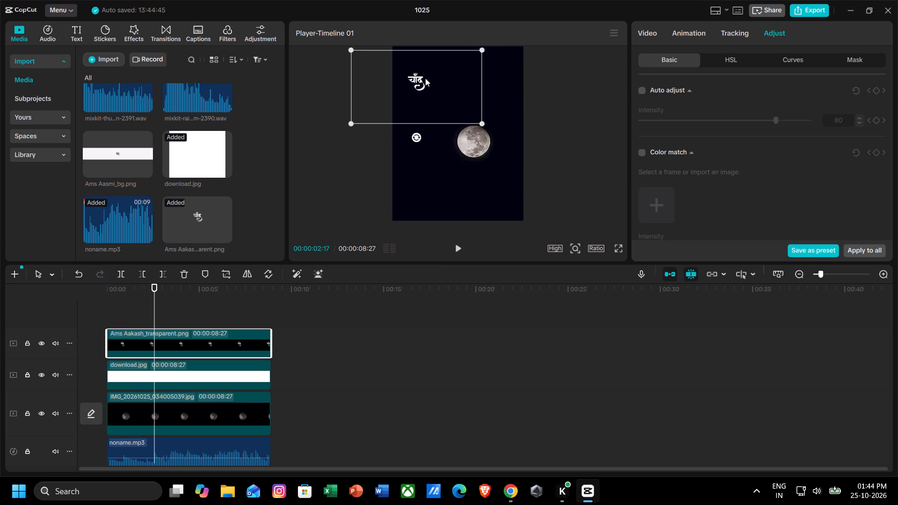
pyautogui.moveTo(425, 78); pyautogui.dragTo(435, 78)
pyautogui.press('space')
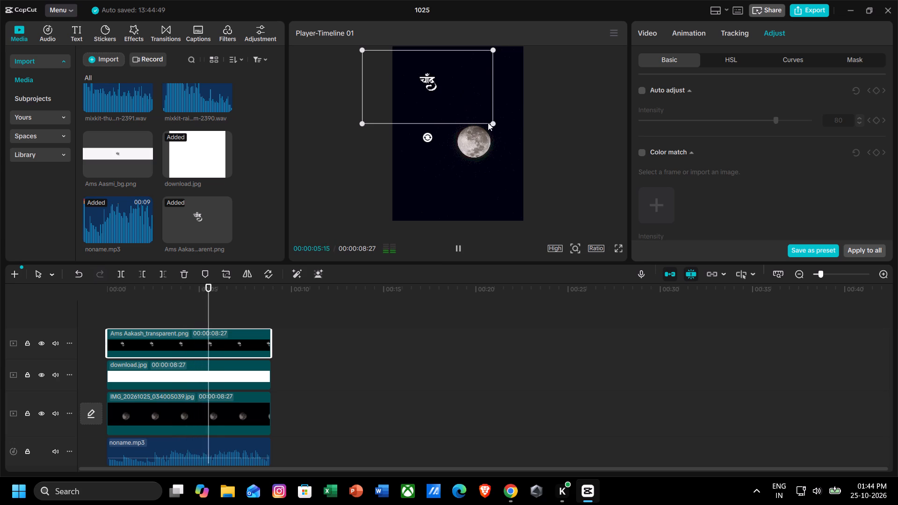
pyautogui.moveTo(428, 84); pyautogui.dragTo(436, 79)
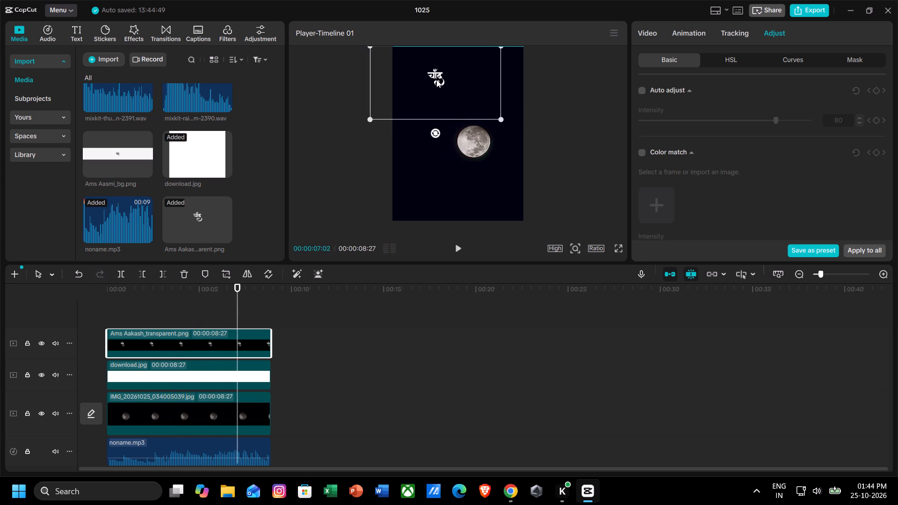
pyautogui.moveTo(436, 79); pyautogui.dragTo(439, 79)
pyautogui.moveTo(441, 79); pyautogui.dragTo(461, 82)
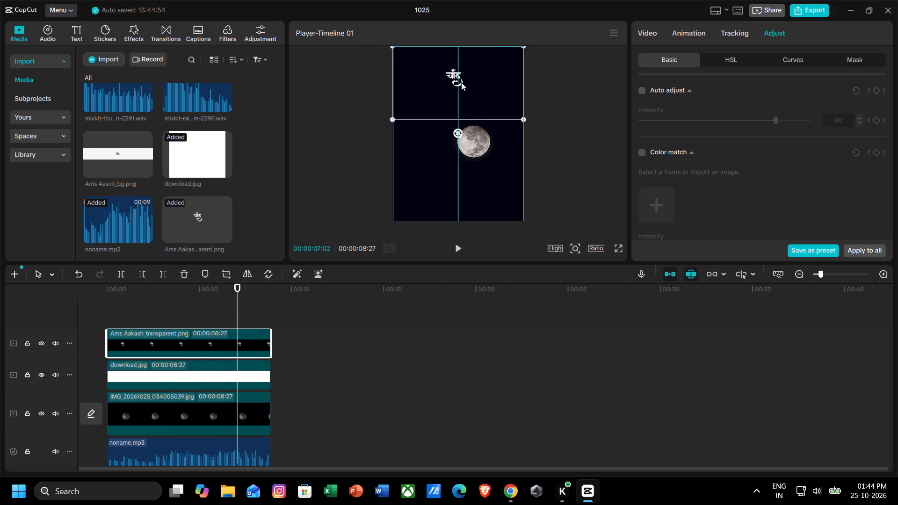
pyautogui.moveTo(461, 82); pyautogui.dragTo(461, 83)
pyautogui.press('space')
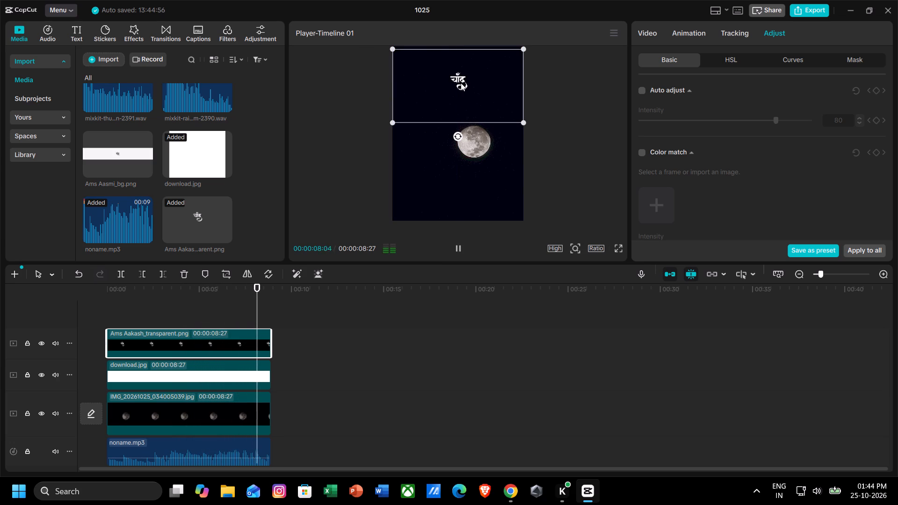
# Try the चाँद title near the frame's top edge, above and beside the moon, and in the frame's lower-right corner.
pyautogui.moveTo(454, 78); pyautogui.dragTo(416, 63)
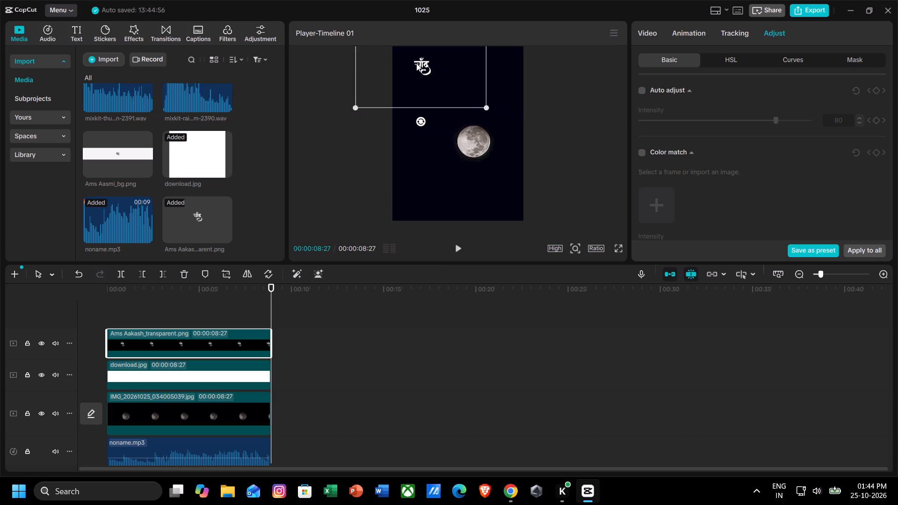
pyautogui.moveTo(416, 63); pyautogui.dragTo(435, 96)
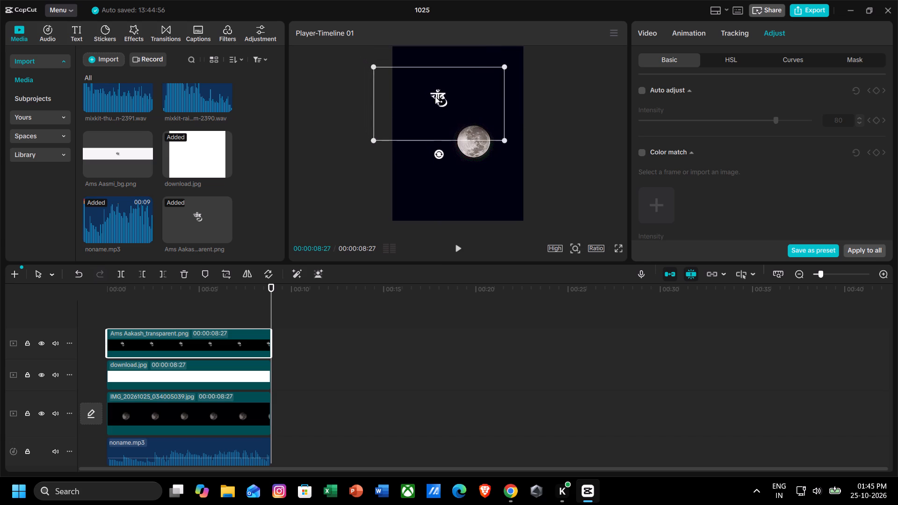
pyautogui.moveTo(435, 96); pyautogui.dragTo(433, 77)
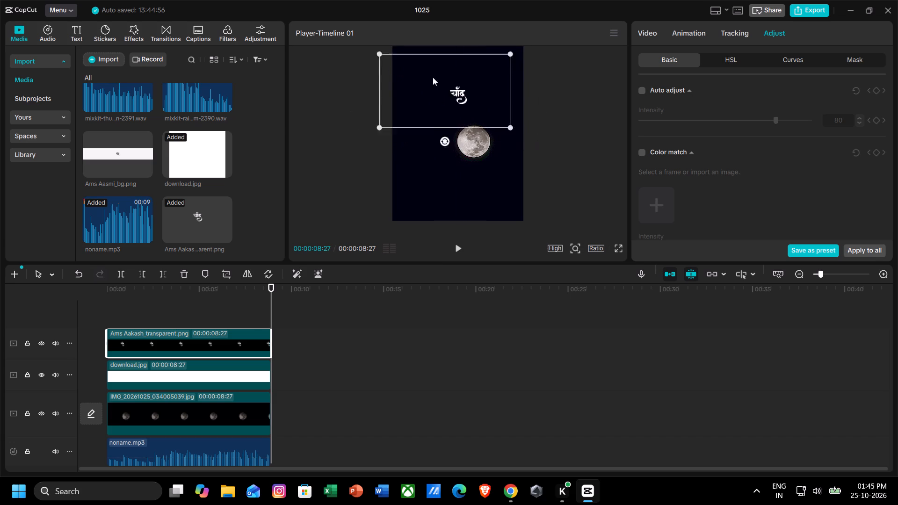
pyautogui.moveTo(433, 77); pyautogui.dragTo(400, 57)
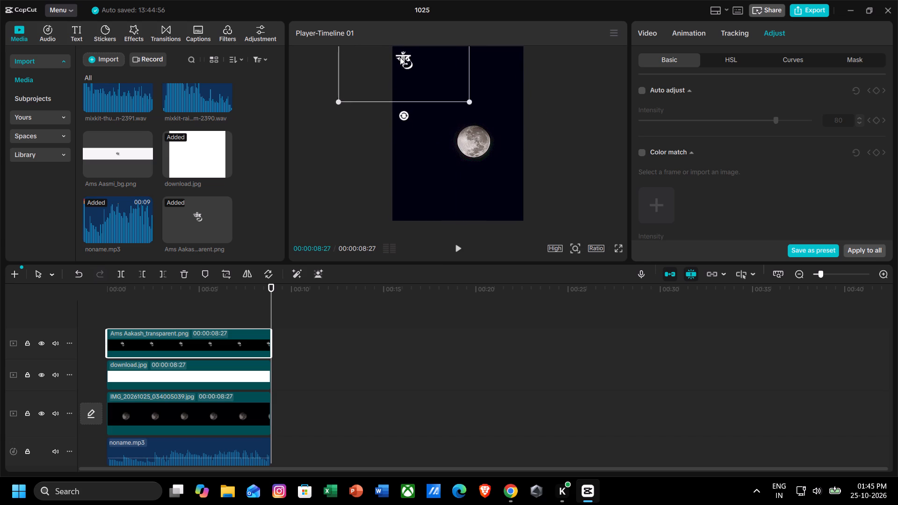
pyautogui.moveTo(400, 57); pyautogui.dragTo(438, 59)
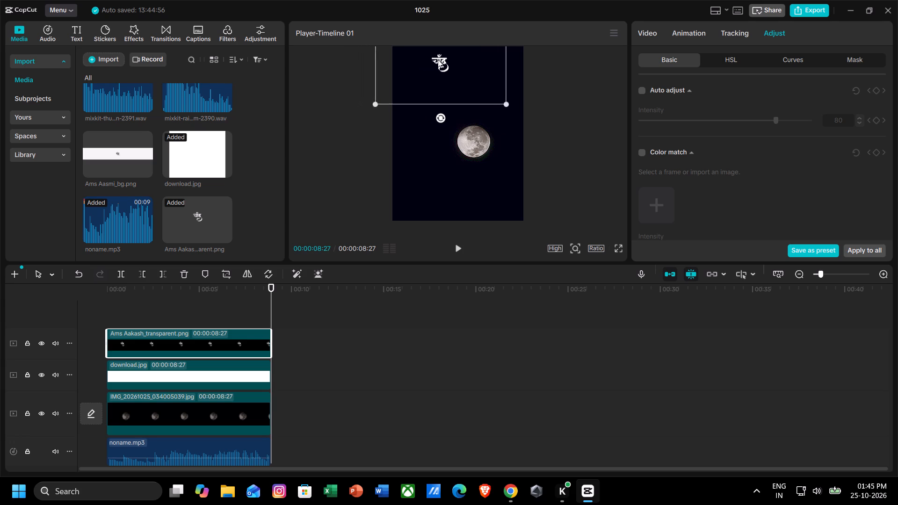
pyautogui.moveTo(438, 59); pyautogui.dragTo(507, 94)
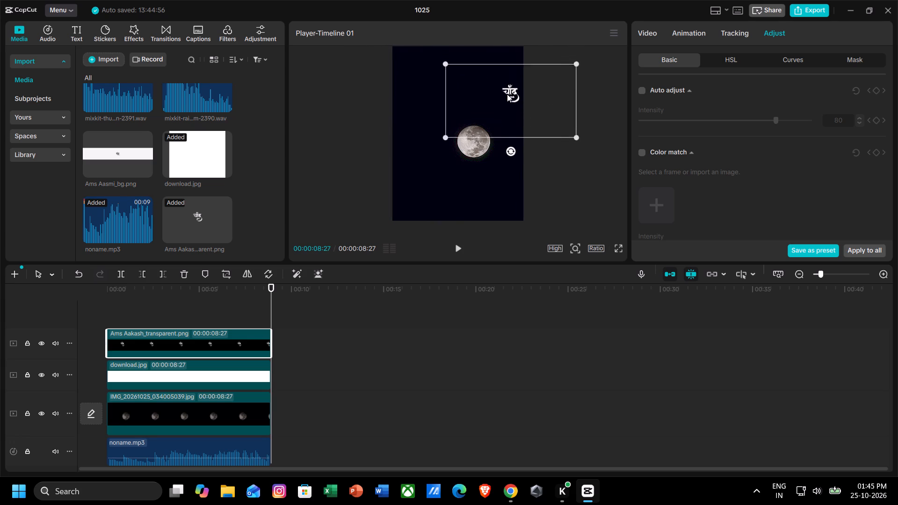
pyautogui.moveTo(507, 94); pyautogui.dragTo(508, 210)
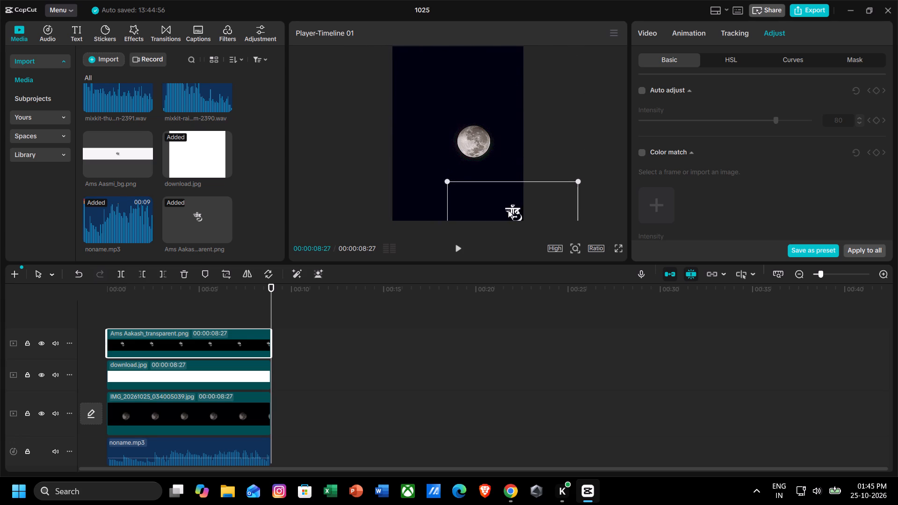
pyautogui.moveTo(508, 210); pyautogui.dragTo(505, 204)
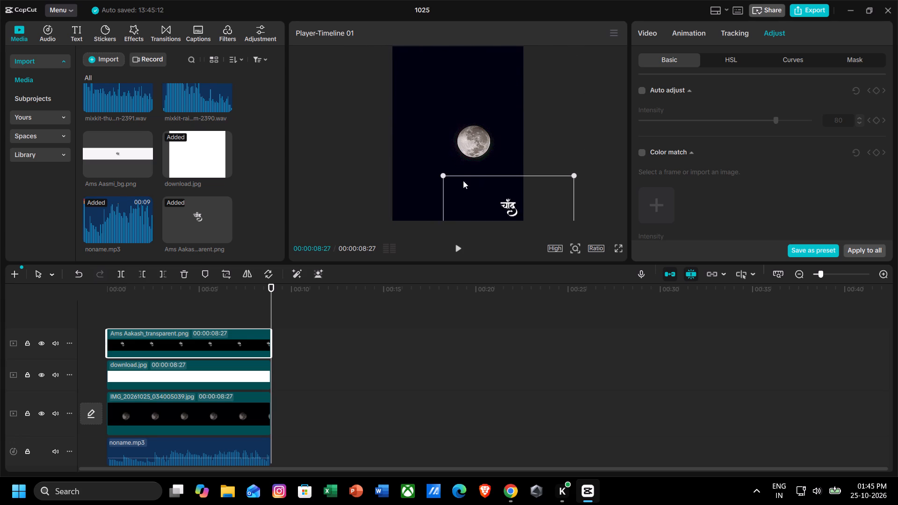
# Bring the चाँद title back over the moon and shrink it to 80% scale.
pyautogui.moveTo(470, 191); pyautogui.dragTo(436, 126)
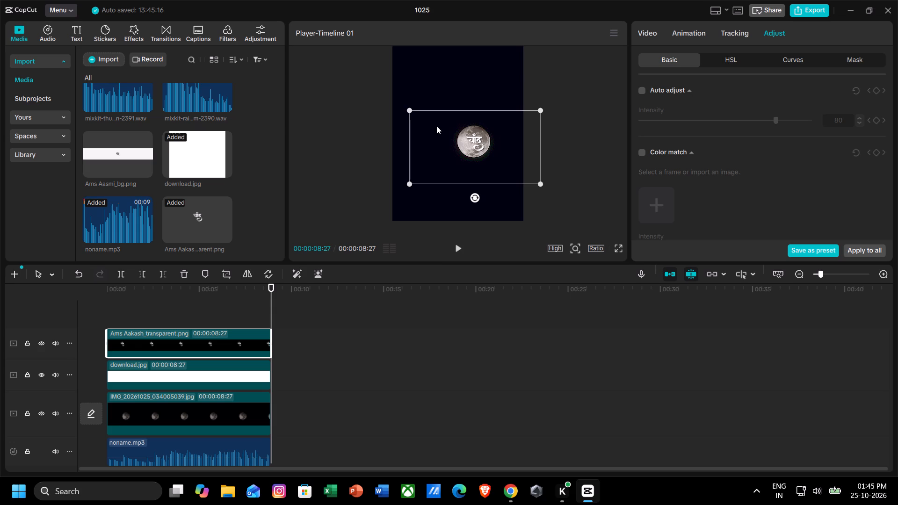
pyautogui.click(478, 148)
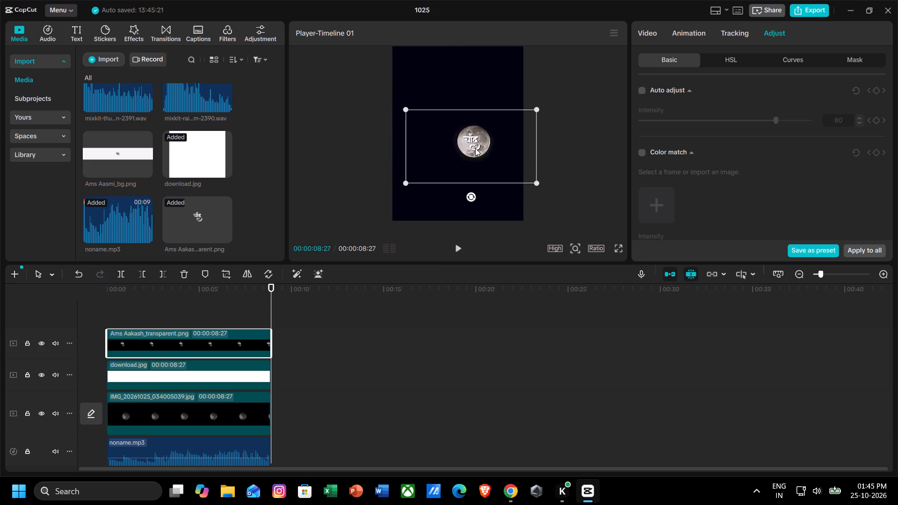
pyautogui.moveTo(536, 180); pyautogui.dragTo(517, 165)
pyautogui.click(491, 144)
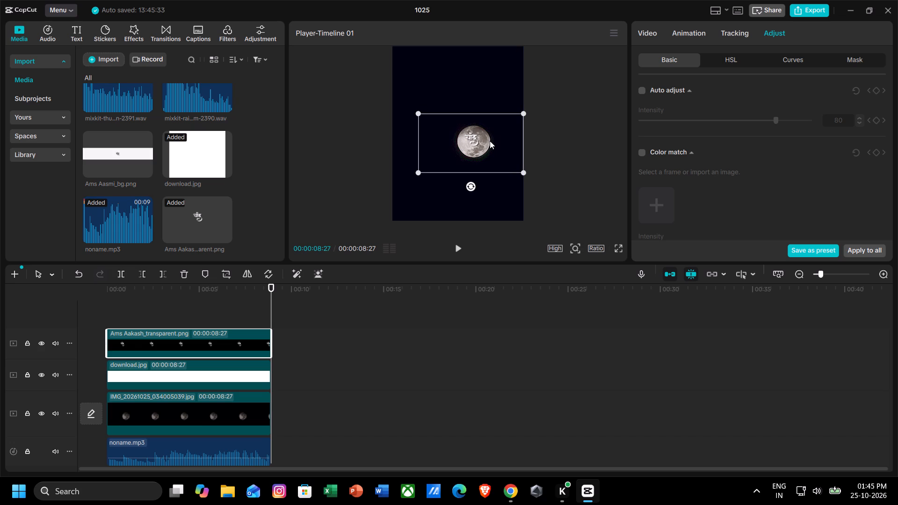
# Move the चाँद title into the upper-left corner of the video frame, at about X -1215, Y 1521.
pyautogui.moveTo(490, 141); pyautogui.dragTo(422, 68)
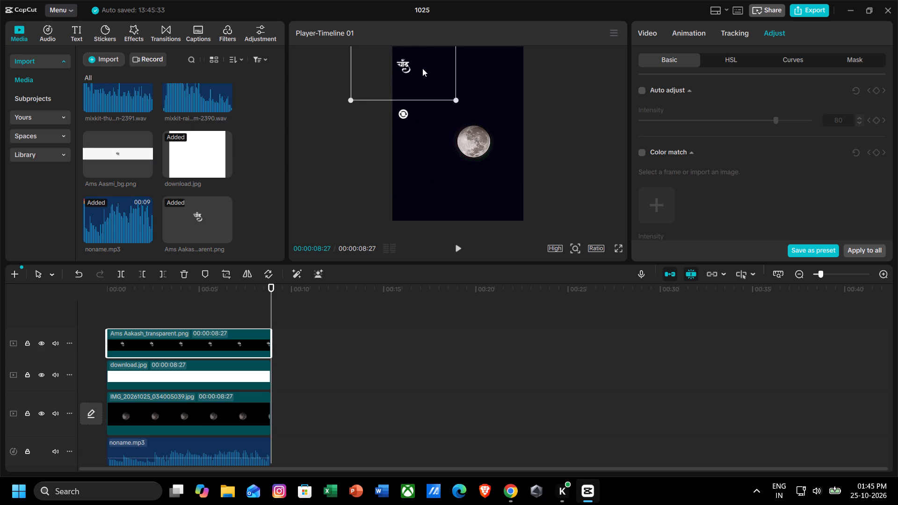
pyautogui.moveTo(422, 68); pyautogui.dragTo(422, 62)
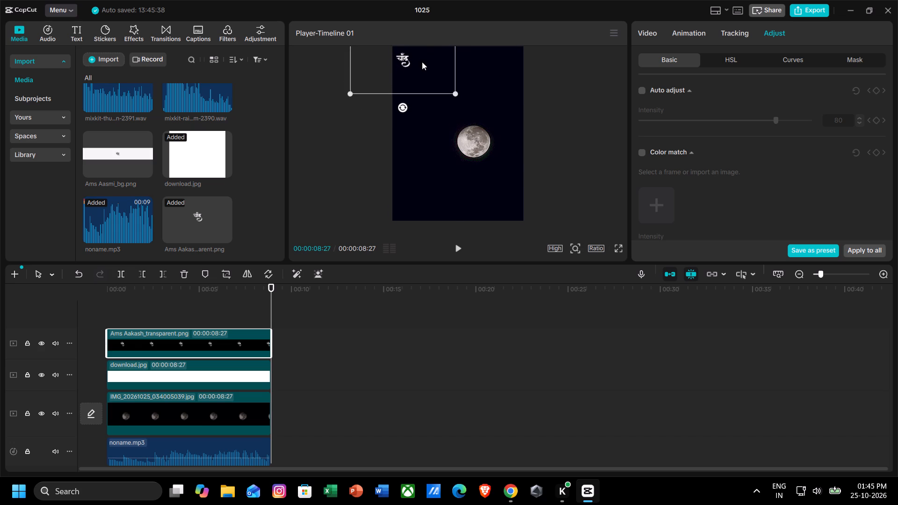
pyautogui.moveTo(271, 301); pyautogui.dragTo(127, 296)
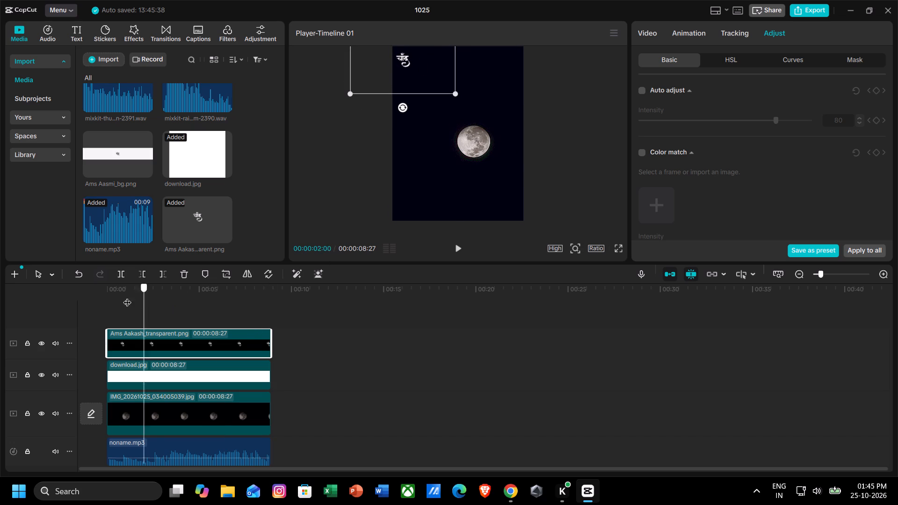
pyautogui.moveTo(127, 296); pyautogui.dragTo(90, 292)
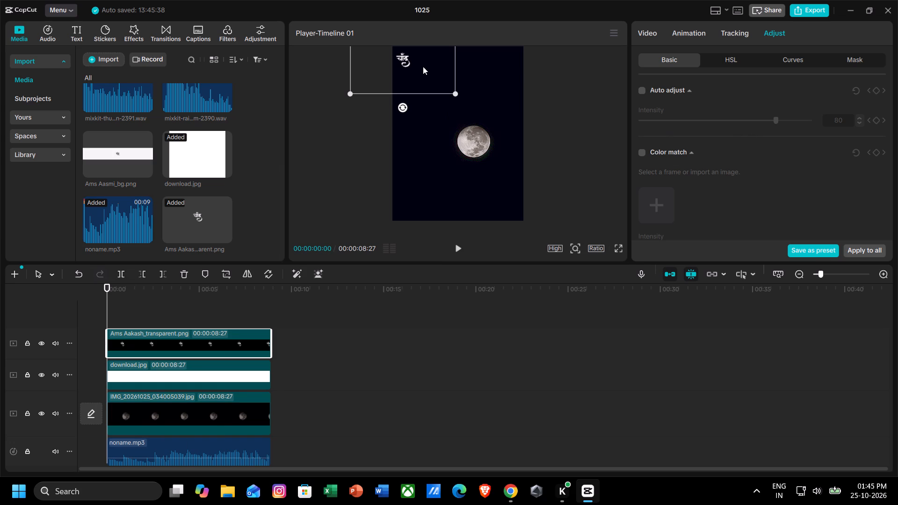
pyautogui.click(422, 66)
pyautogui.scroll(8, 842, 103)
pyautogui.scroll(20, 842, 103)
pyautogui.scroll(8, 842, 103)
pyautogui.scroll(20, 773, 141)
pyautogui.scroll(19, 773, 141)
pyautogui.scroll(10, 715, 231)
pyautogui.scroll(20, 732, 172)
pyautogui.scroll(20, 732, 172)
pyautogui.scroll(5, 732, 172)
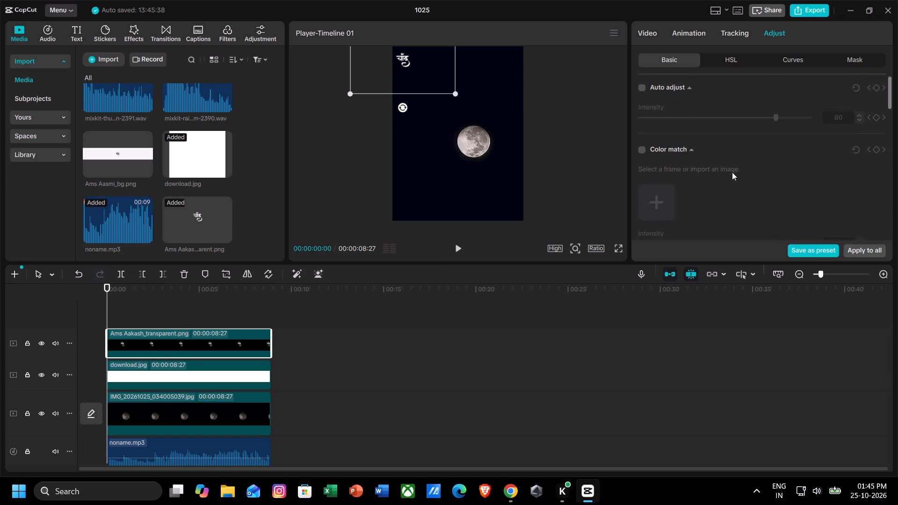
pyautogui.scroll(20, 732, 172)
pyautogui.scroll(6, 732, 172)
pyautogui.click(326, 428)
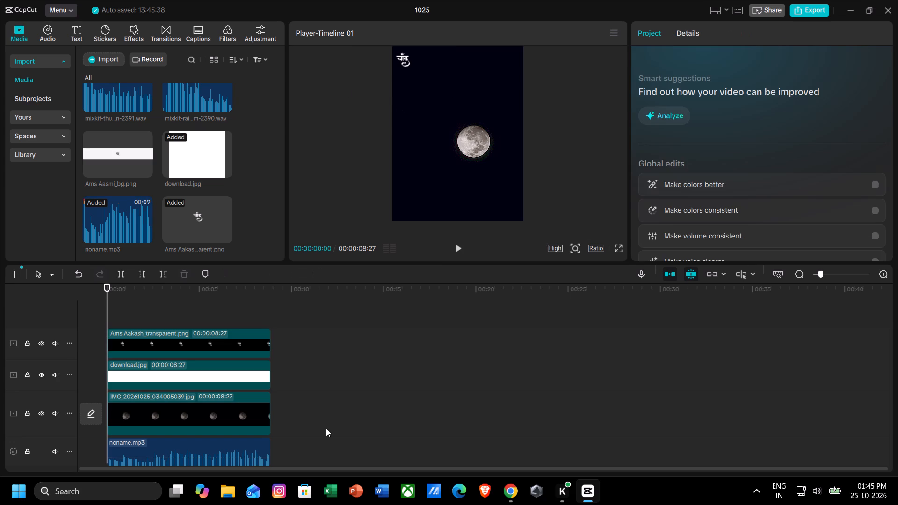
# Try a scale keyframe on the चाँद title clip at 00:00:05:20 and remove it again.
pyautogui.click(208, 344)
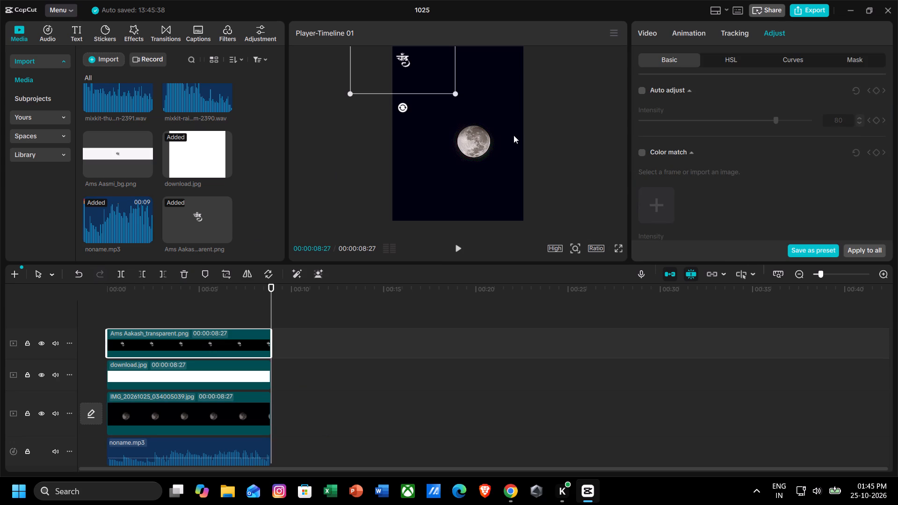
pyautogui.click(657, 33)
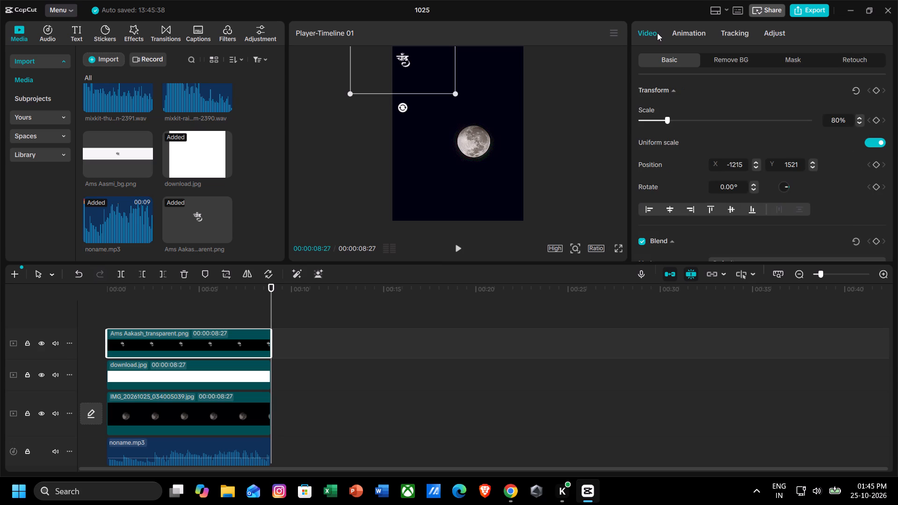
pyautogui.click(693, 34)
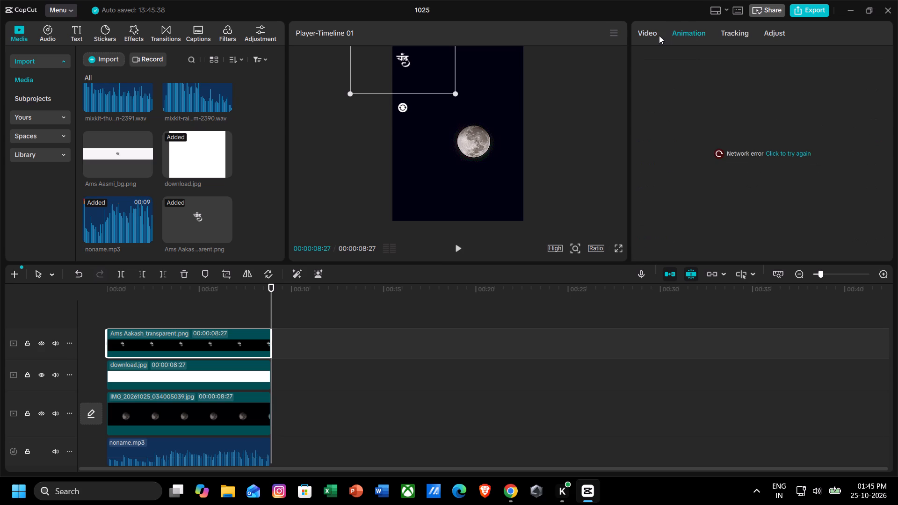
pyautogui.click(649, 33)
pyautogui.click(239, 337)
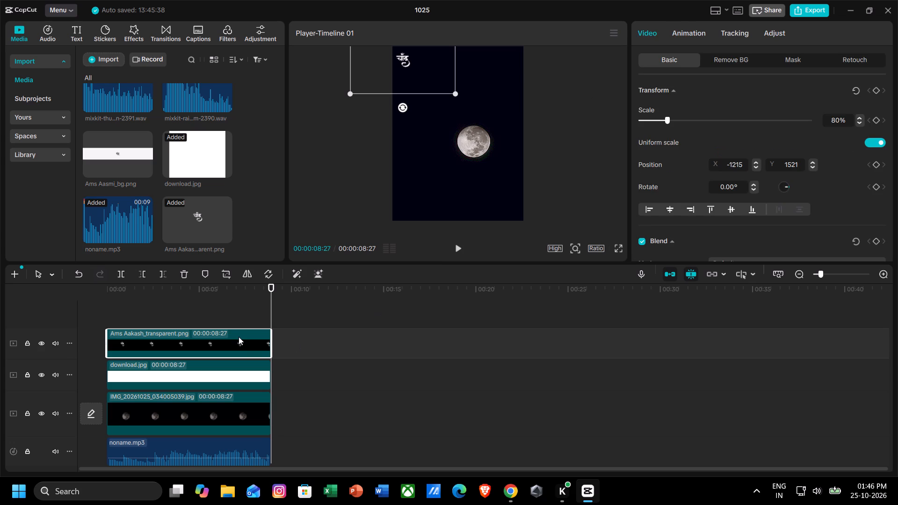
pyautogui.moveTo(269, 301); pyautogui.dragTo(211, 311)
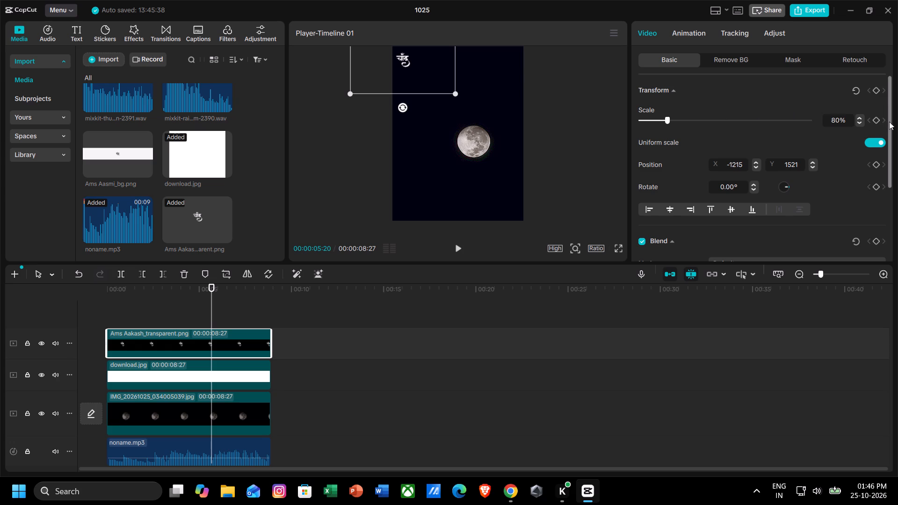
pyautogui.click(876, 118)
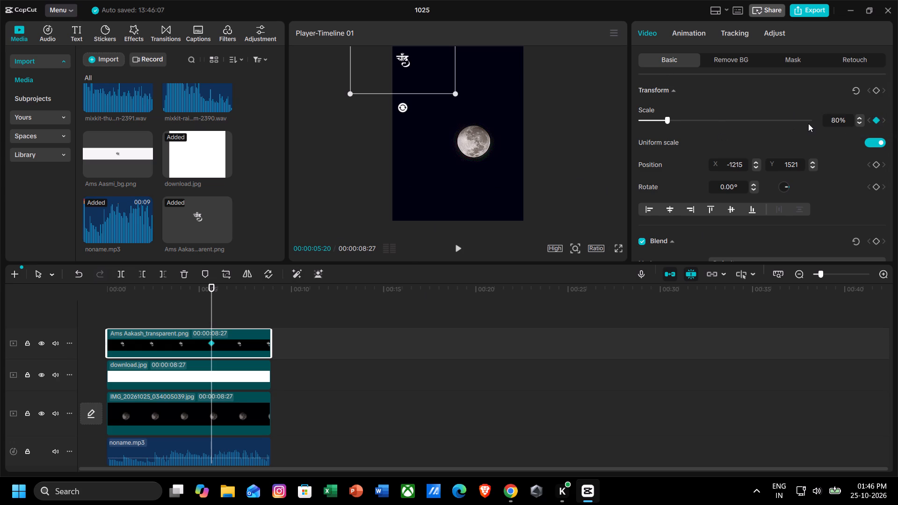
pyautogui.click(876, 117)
# Add a scale keyframe to the चाँद title clip at 00:00:00:00, the start of the timeline.
pyautogui.moveTo(211, 285); pyautogui.dragTo(164, 292)
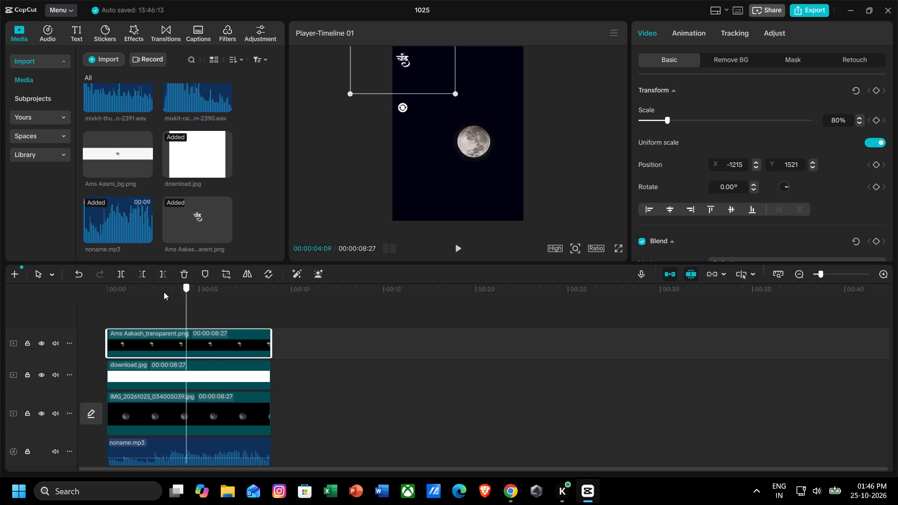
pyautogui.moveTo(164, 292); pyautogui.dragTo(42, 309)
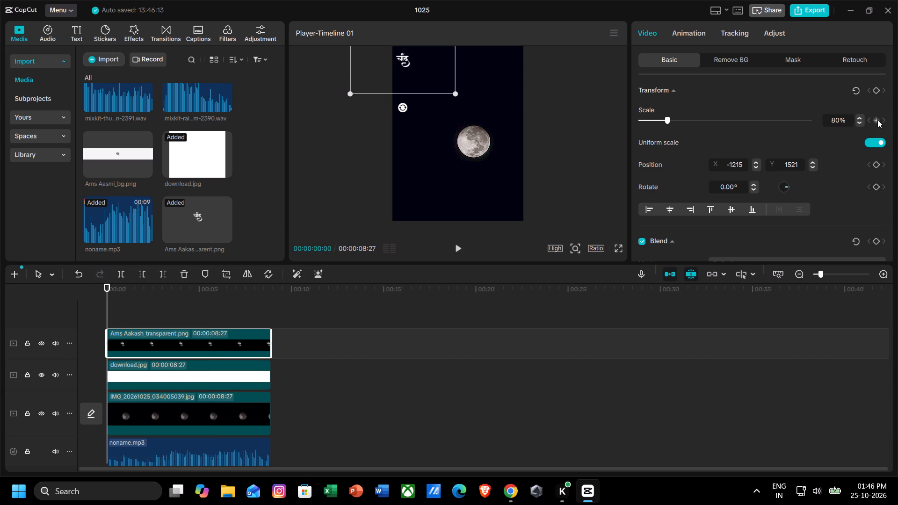
pyautogui.click(877, 120)
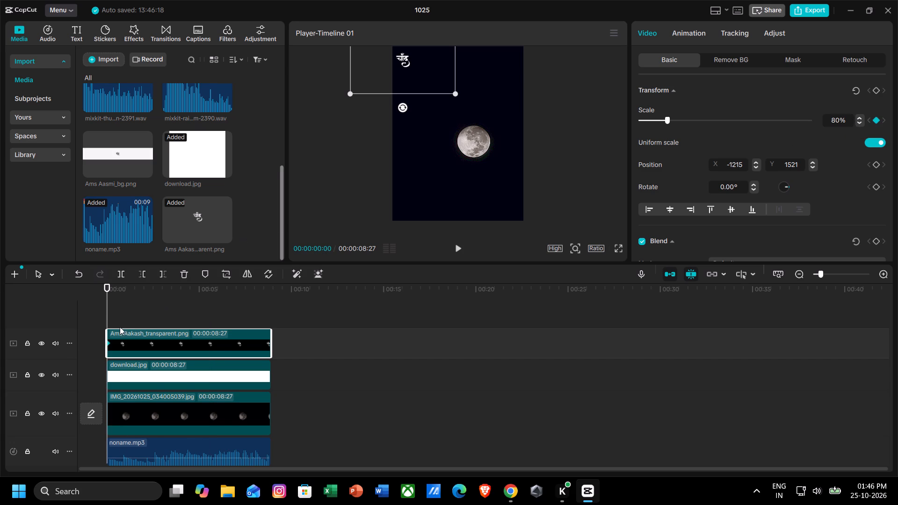
# Move the चाँद title from the frame's corner to the moon's upper-left edge, slightly overlapping the moon.
pyautogui.moveTo(108, 312); pyautogui.dragTo(189, 309)
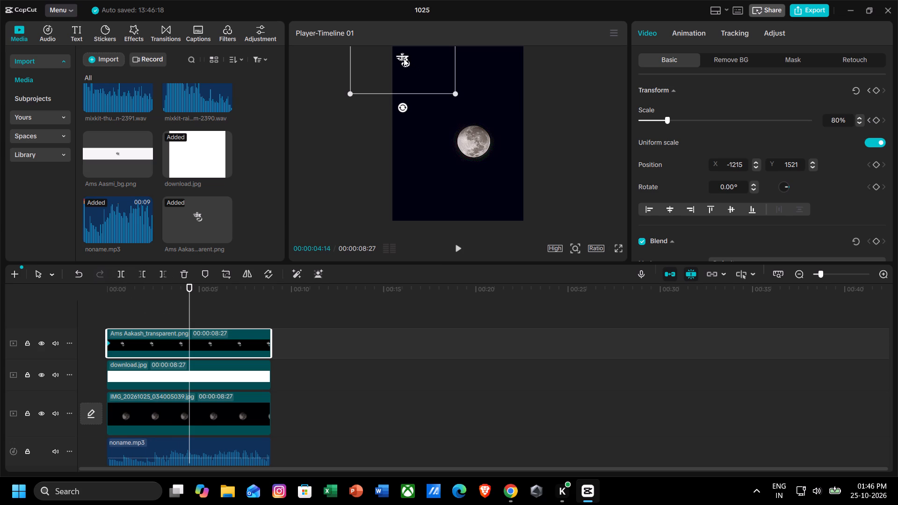
pyautogui.moveTo(404, 58); pyautogui.dragTo(415, 70)
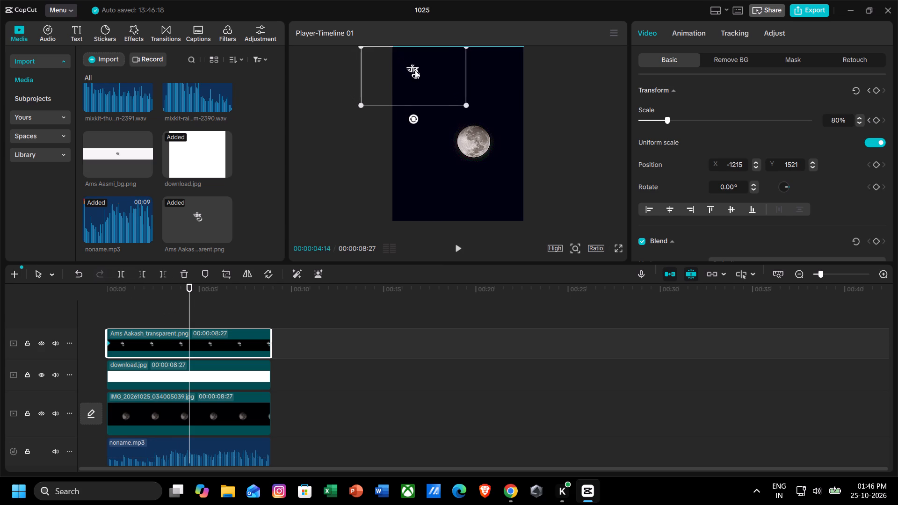
pyautogui.moveTo(415, 70); pyautogui.dragTo(450, 108)
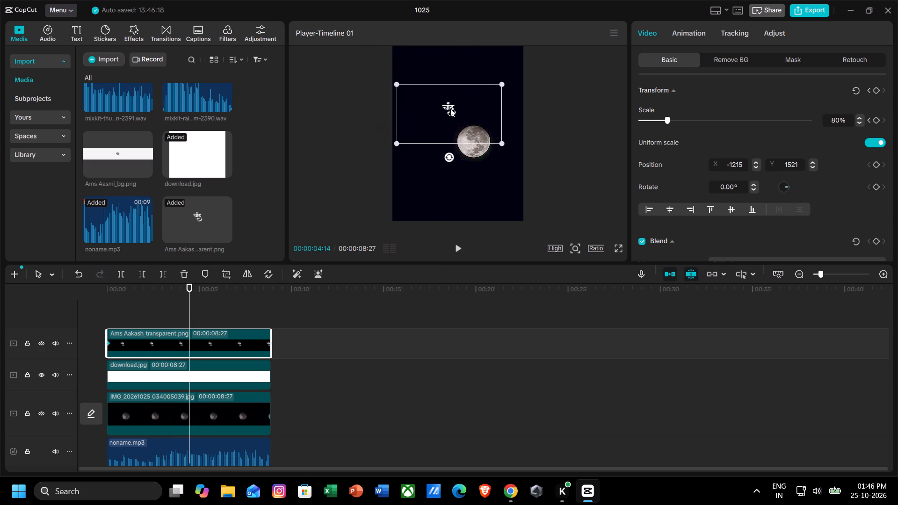
pyautogui.moveTo(450, 108); pyautogui.dragTo(462, 124)
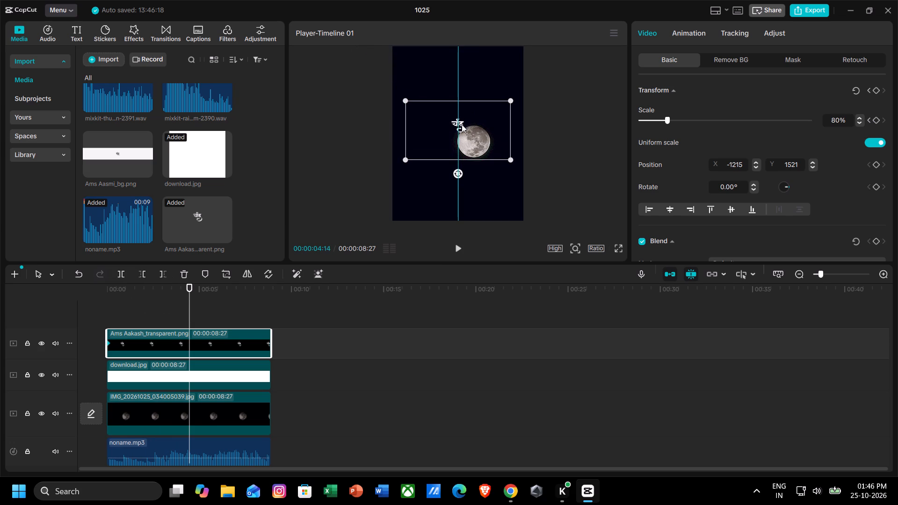
pyautogui.moveTo(462, 124); pyautogui.dragTo(465, 129)
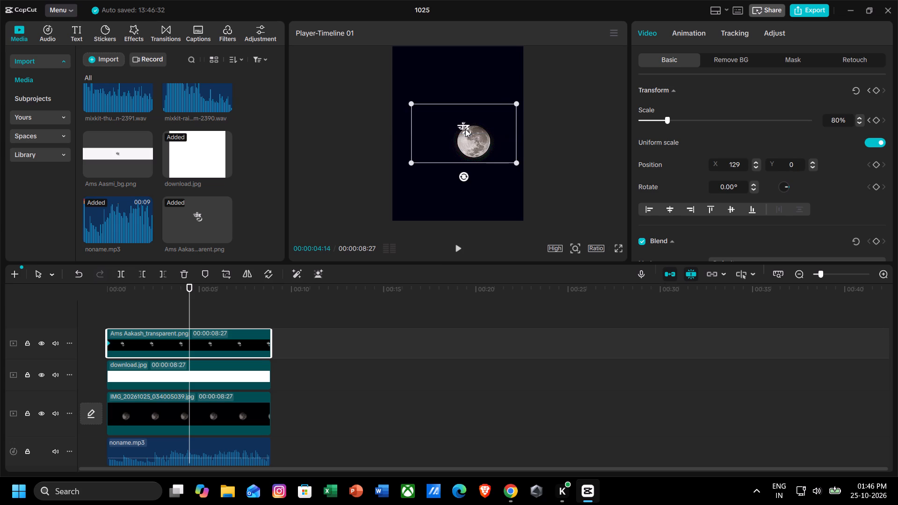
pyautogui.click(428, 305)
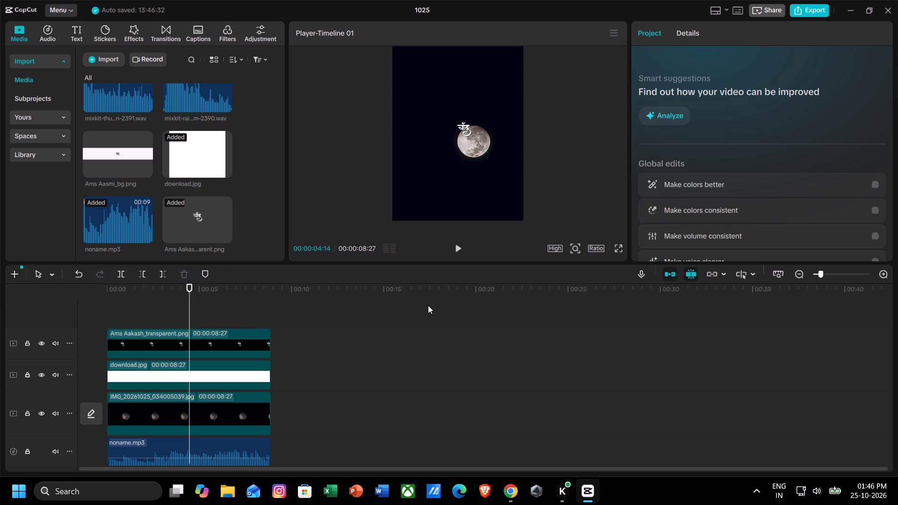
pyautogui.moveTo(273, 300); pyautogui.dragTo(62, 289)
pyautogui.moveTo(466, 125); pyautogui.dragTo(460, 121)
pyautogui.click(510, 302)
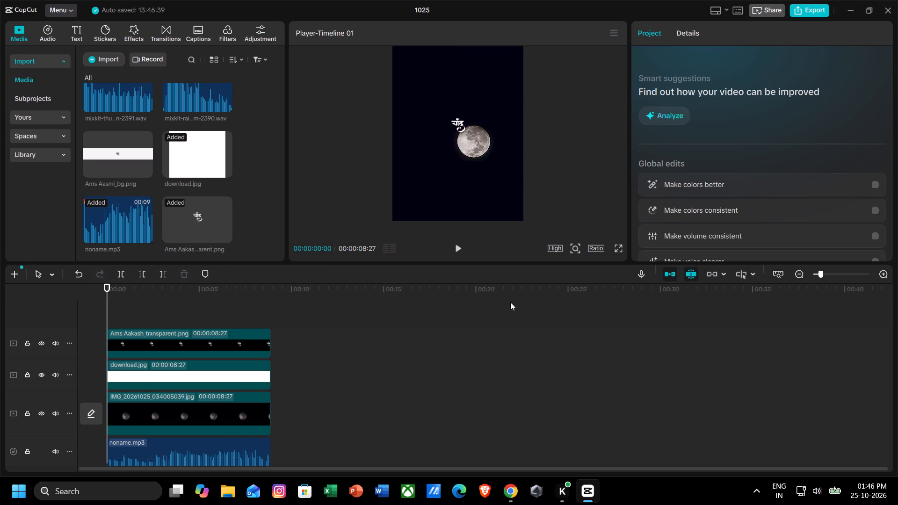
# Play back the video and view it in full screen to check the चाँद title's placement against the moon.
pyautogui.press('space')
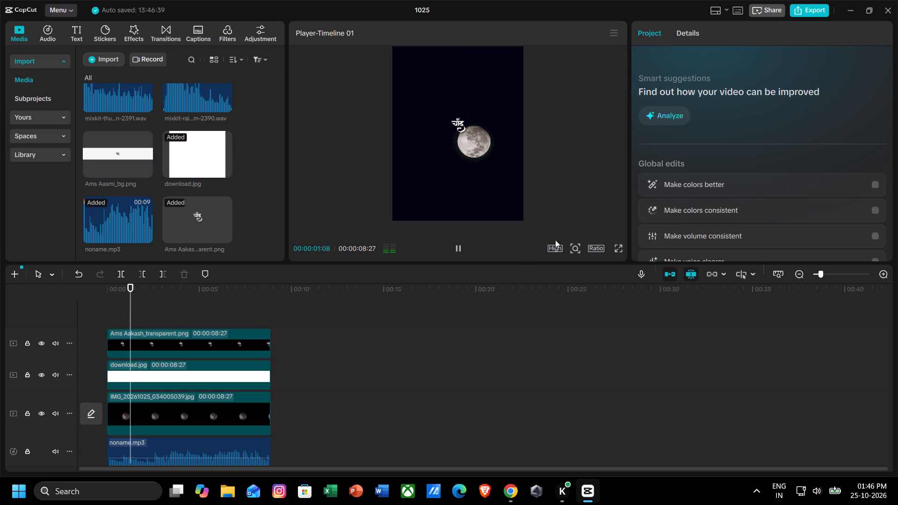
pyautogui.click(623, 250)
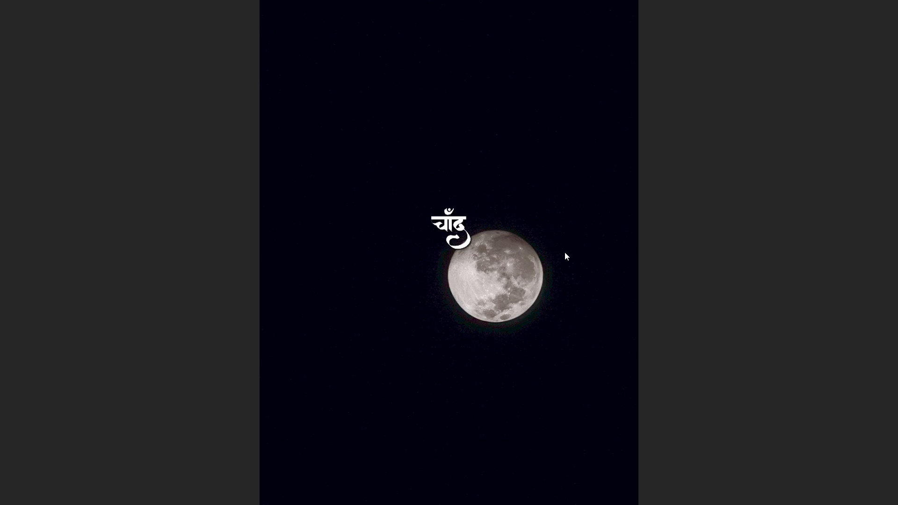
pyautogui.press('Escape')
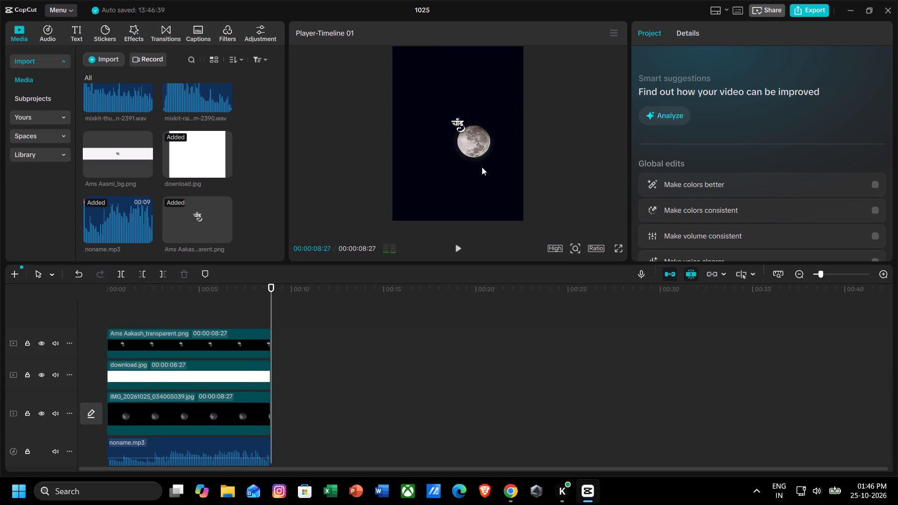
pyautogui.press('space')
pyautogui.press('space')
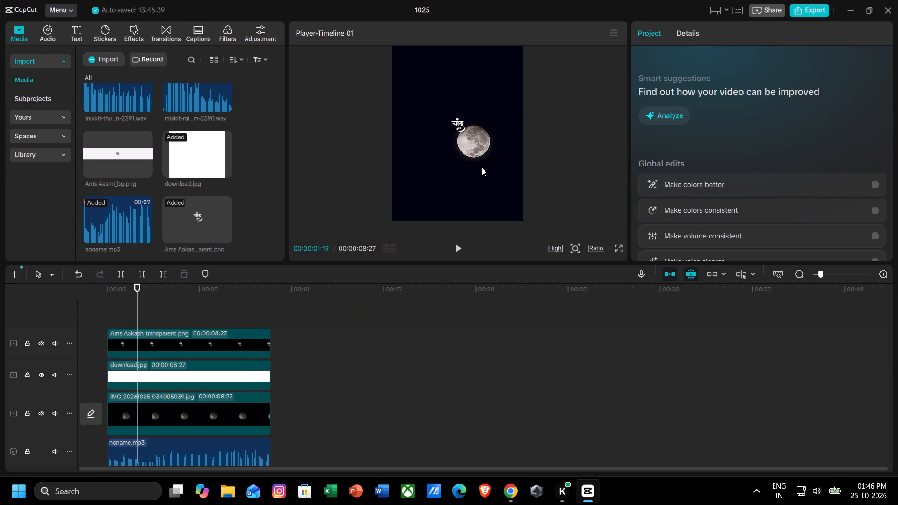
pyautogui.click(449, 174)
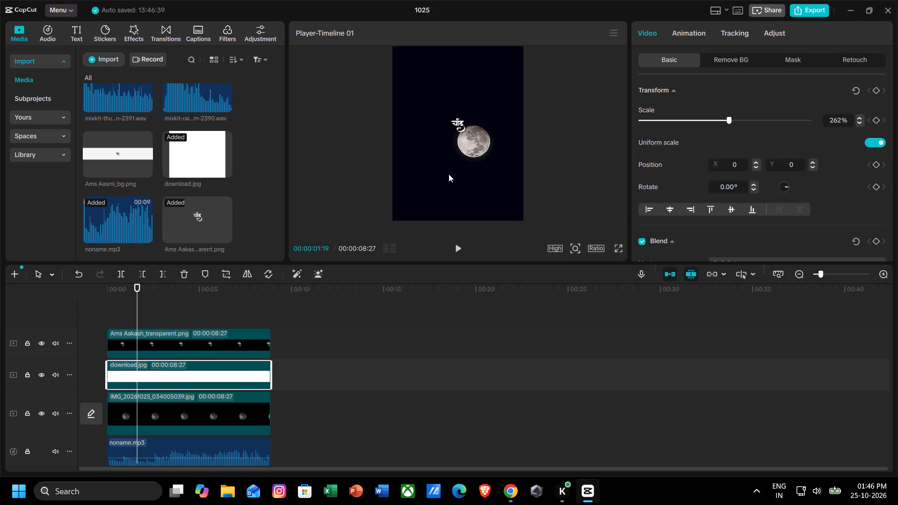
pyautogui.click(195, 417)
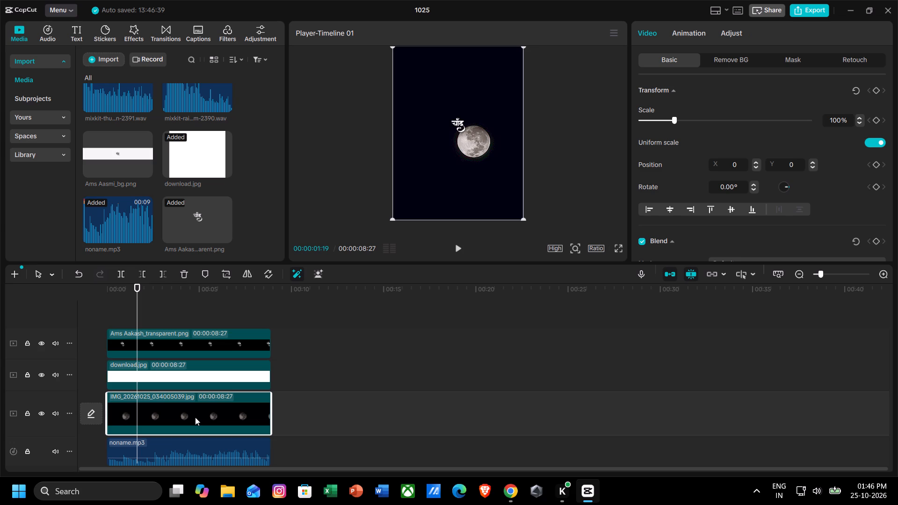
pyautogui.click(619, 250)
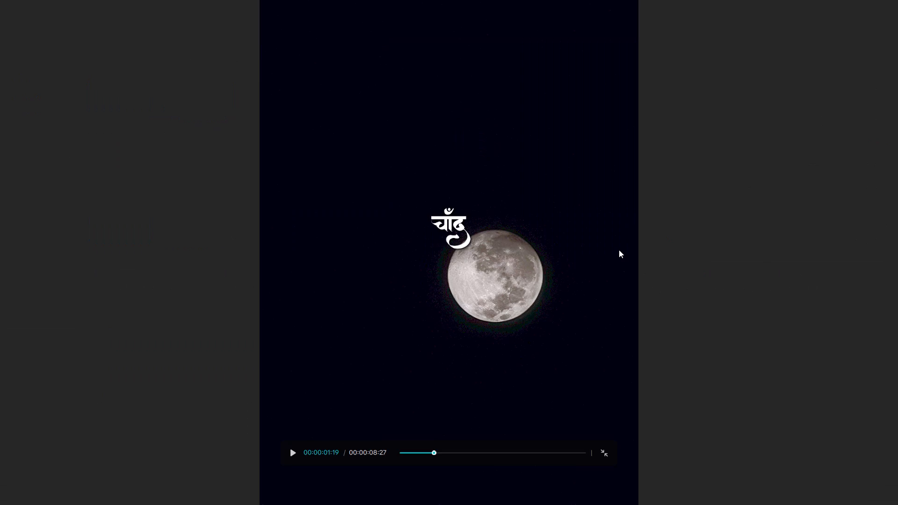
pyautogui.press('Escape')
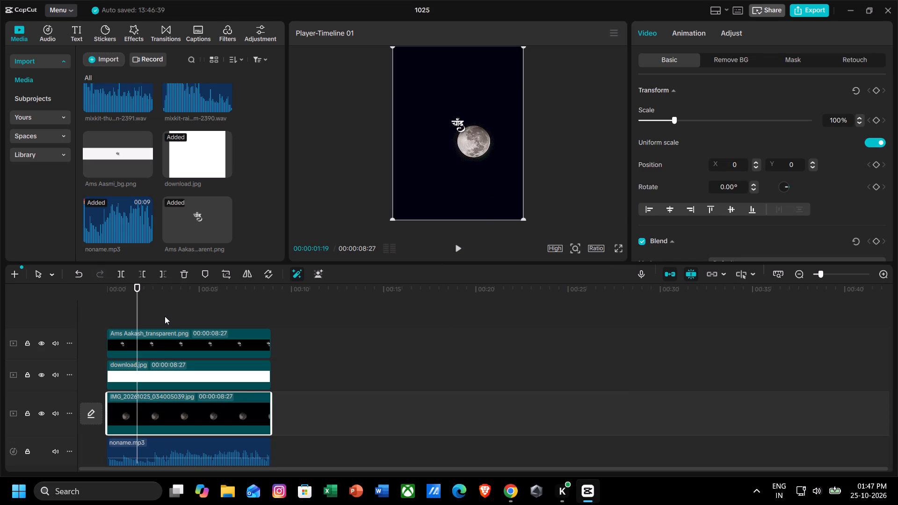
# Create a new, empty project.
pyautogui.click(22, 36)
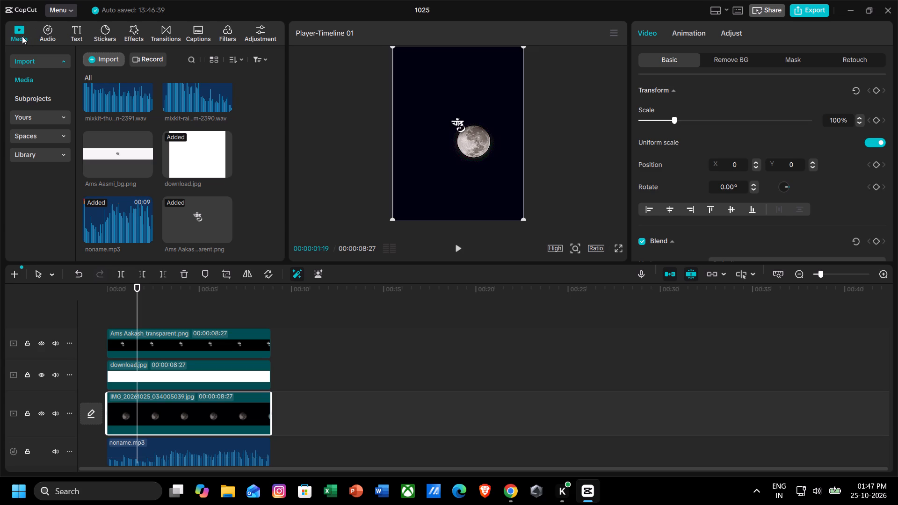
pyautogui.click(22, 36)
pyautogui.click(62, 9)
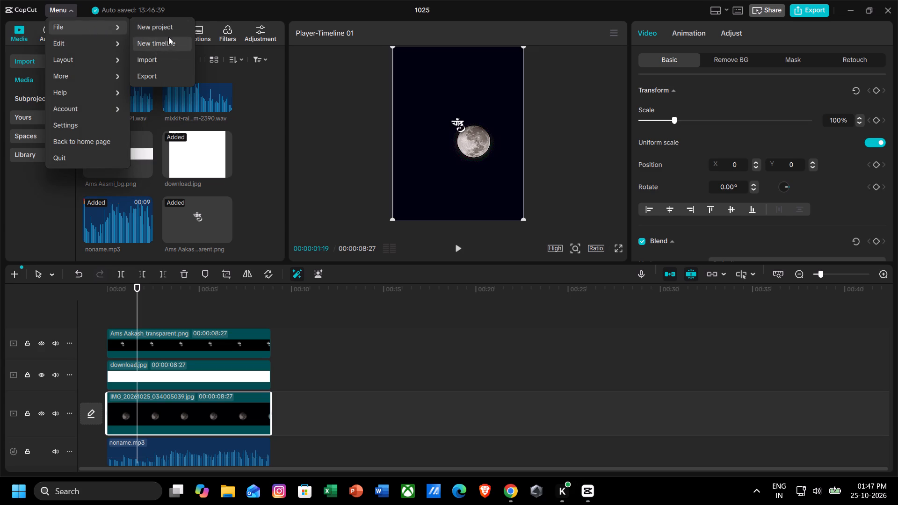
pyautogui.click(179, 25)
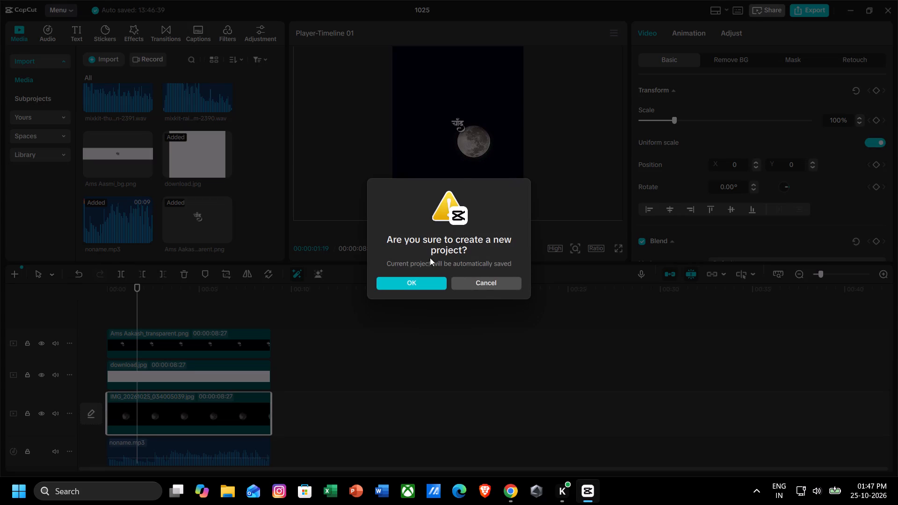
pyautogui.click(410, 284)
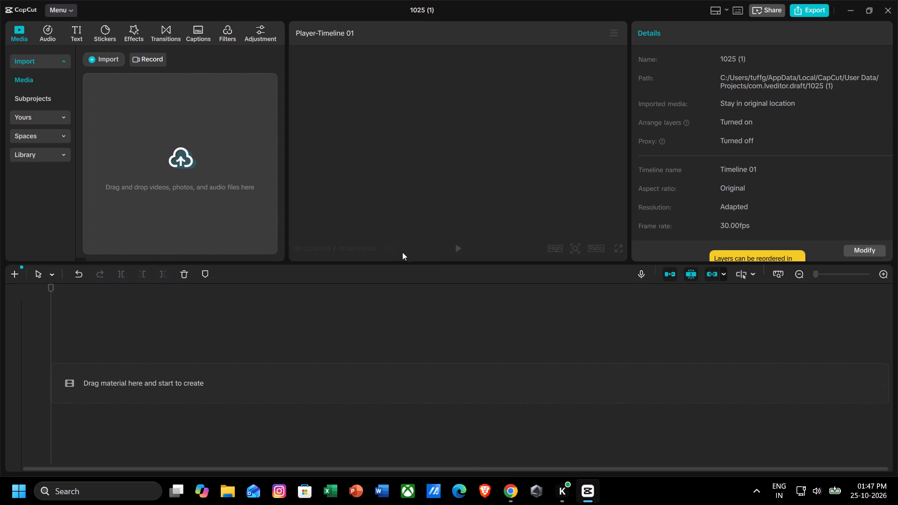
pyautogui.click(387, 123)
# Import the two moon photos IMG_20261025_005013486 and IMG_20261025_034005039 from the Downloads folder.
pyautogui.click(97, 109)
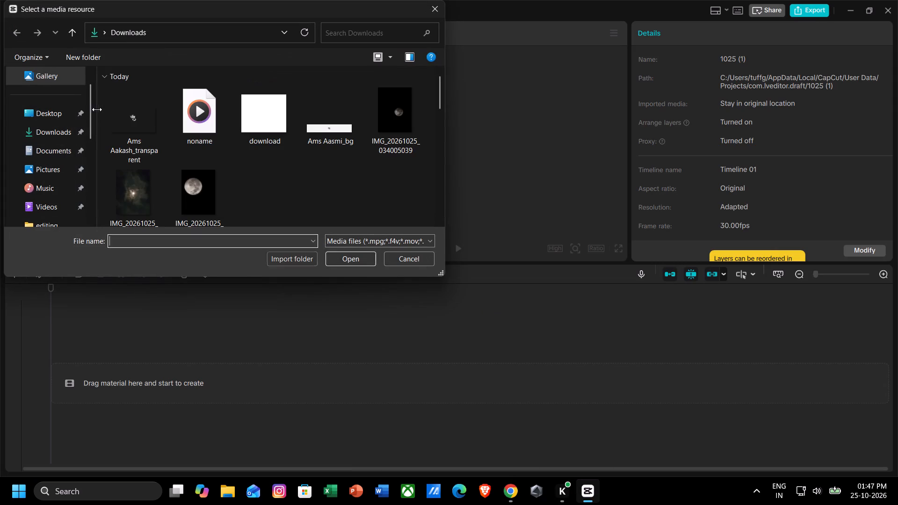
pyautogui.scroll(-1, 253, 195)
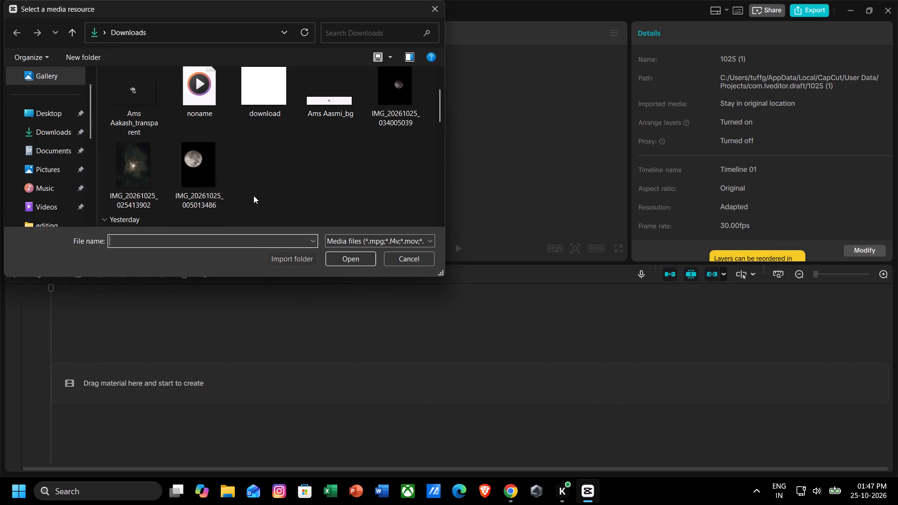
pyautogui.doubleClick(196, 174)
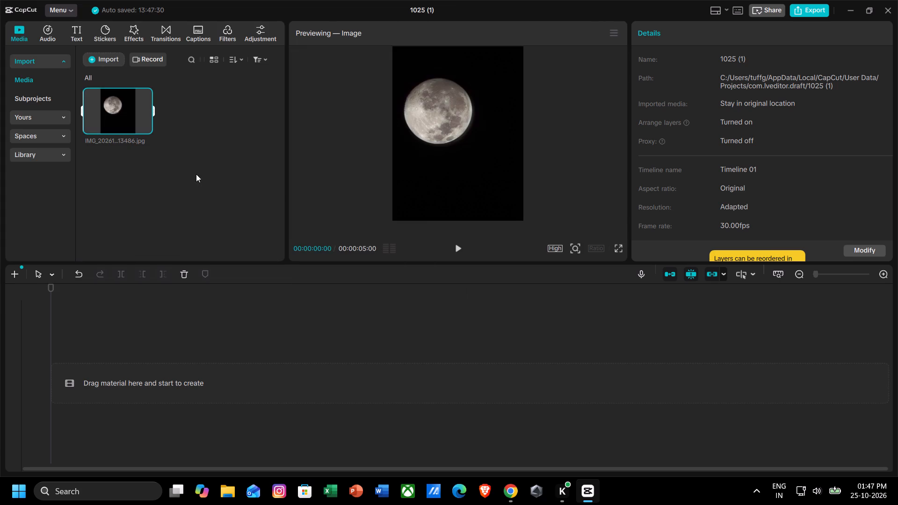
pyautogui.click(91, 57)
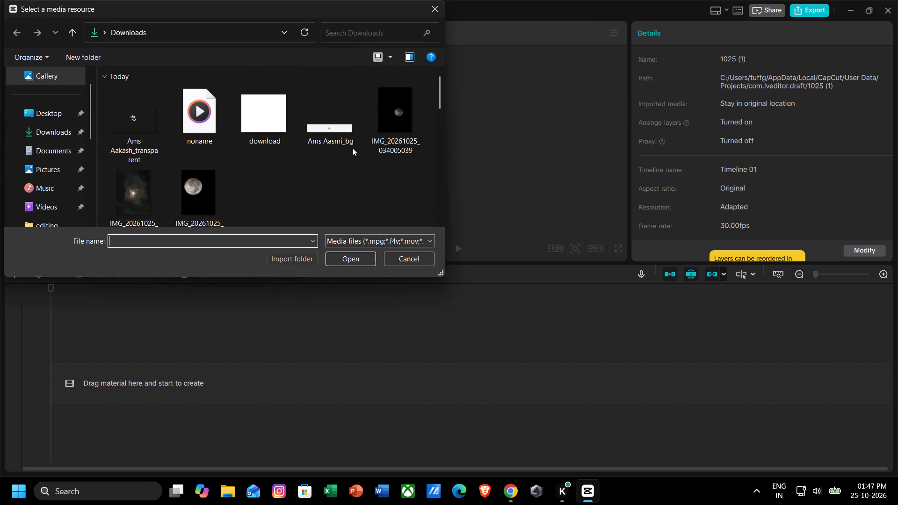
pyautogui.doubleClick(406, 106)
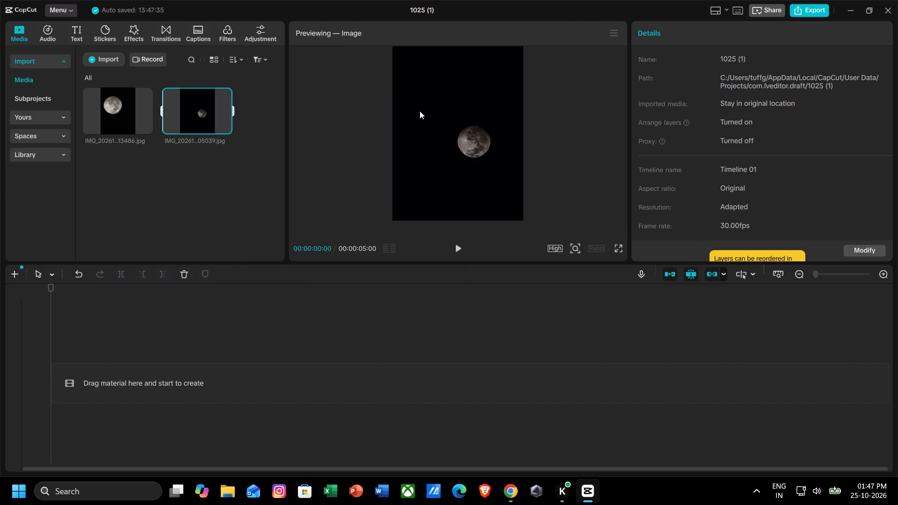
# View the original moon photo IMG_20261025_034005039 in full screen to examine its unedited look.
pyautogui.click(614, 243)
pyautogui.click(618, 247)
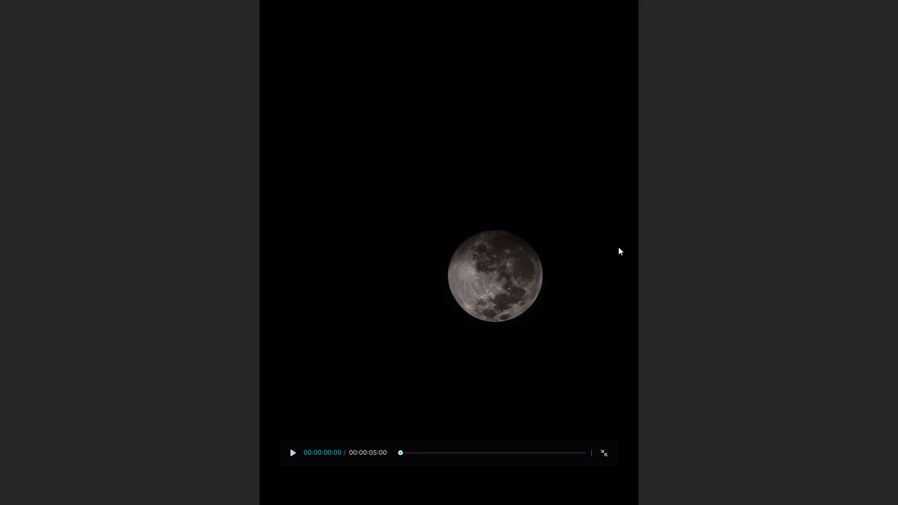
# Leave the full-screen photo view and import the white image named download from the Downloads folder.
pyautogui.press('Escape')
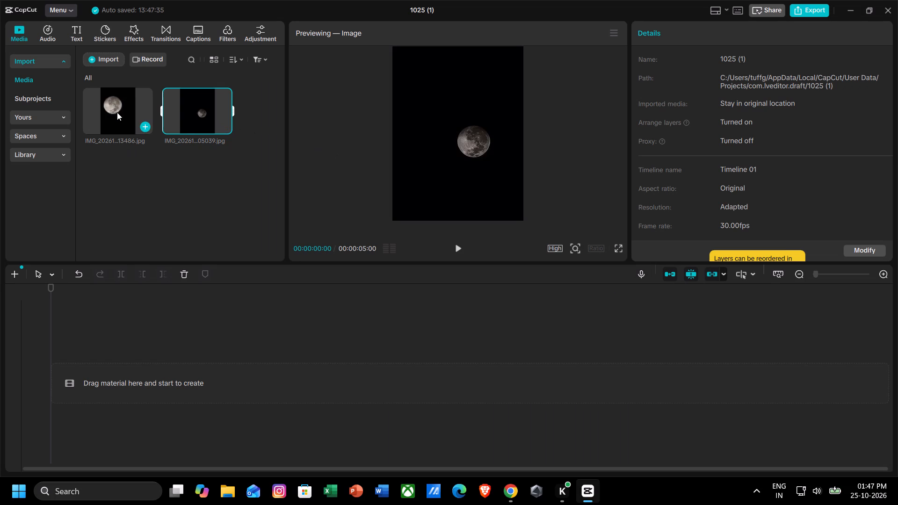
pyautogui.click(93, 58)
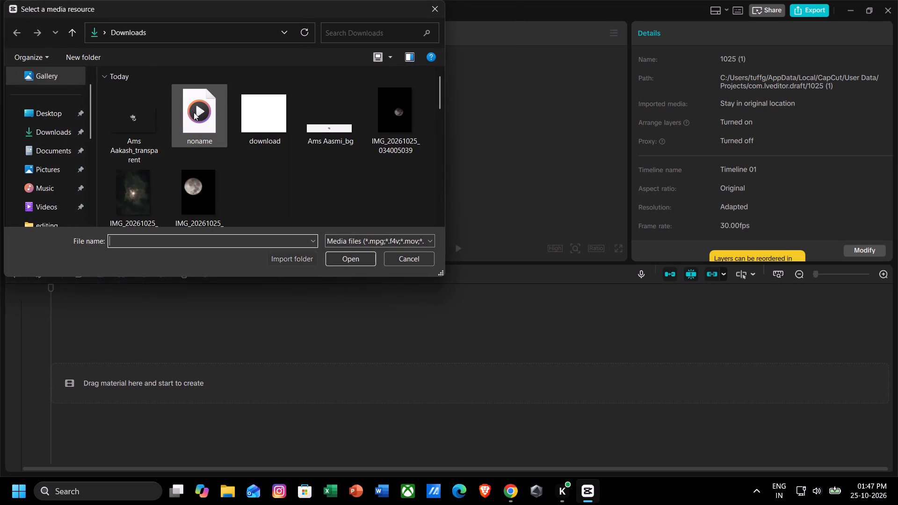
pyautogui.doubleClick(286, 136)
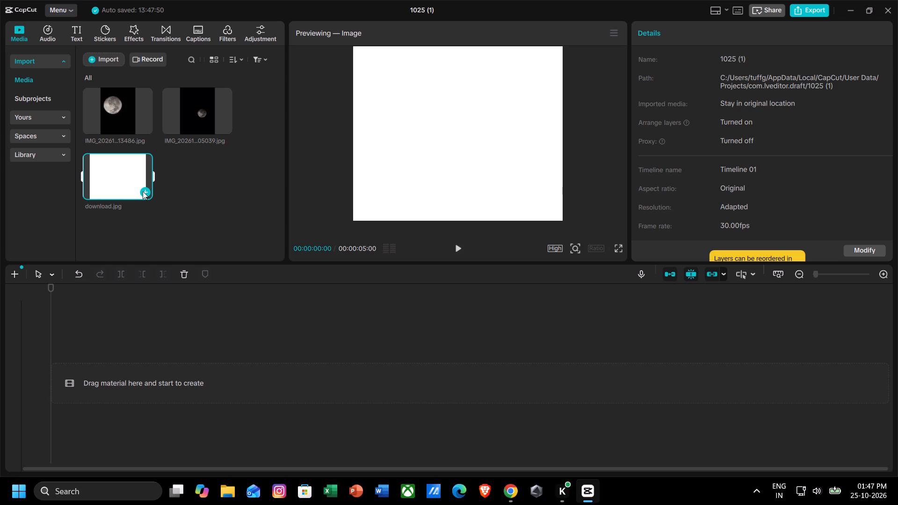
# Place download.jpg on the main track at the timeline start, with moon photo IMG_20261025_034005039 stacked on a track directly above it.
pyautogui.click(143, 191)
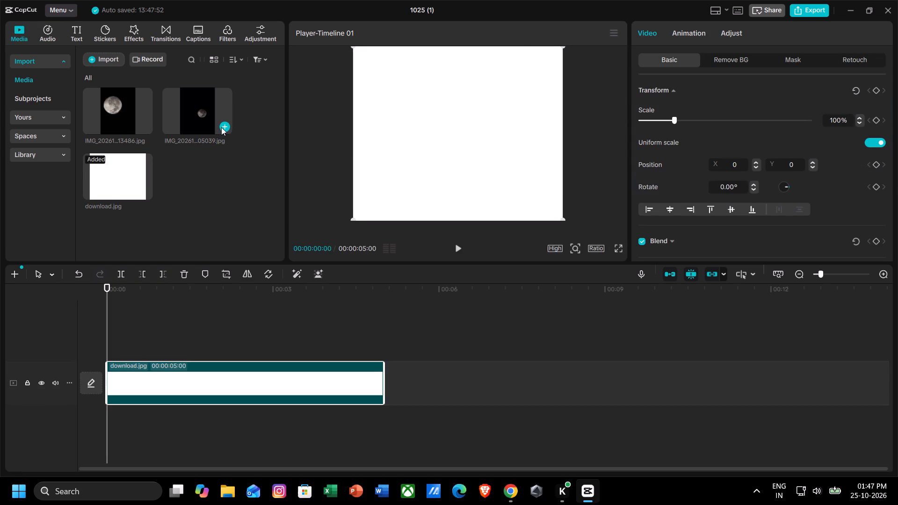
pyautogui.click(223, 127)
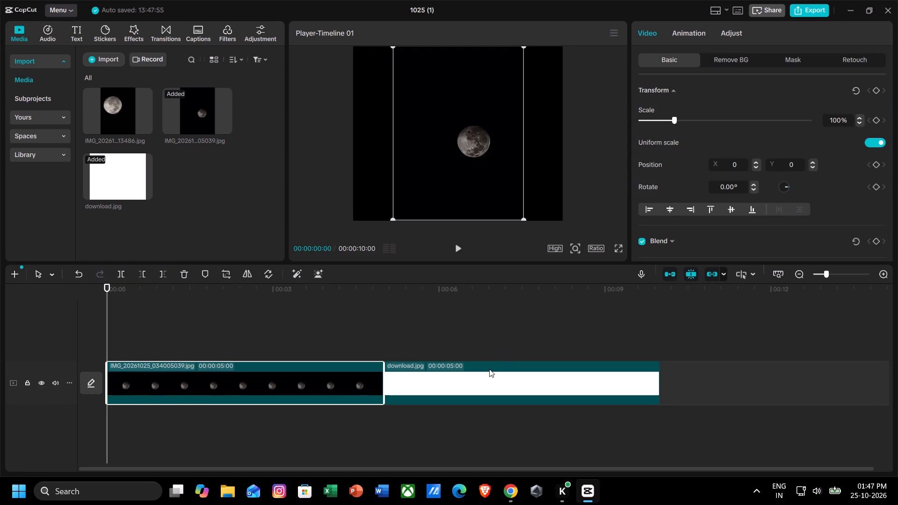
pyautogui.click(471, 336)
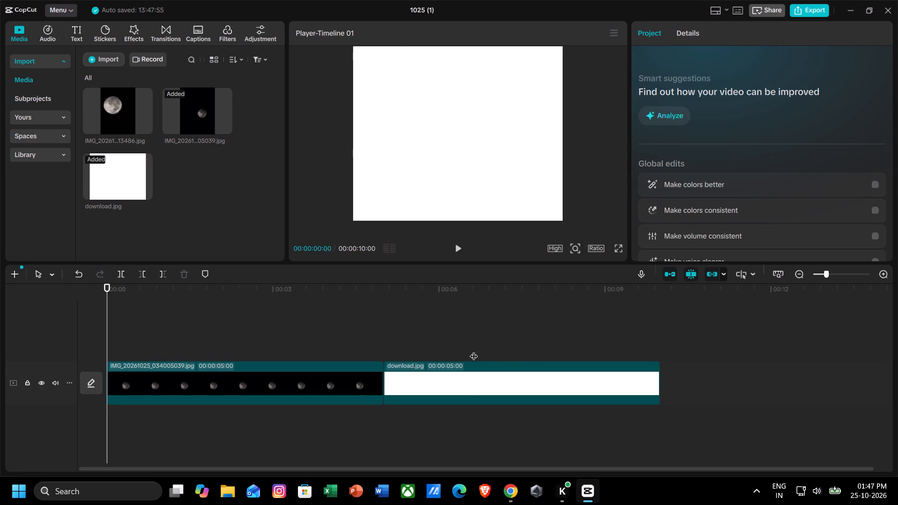
pyautogui.click(473, 368)
pyautogui.moveTo(433, 402); pyautogui.dragTo(359, 415)
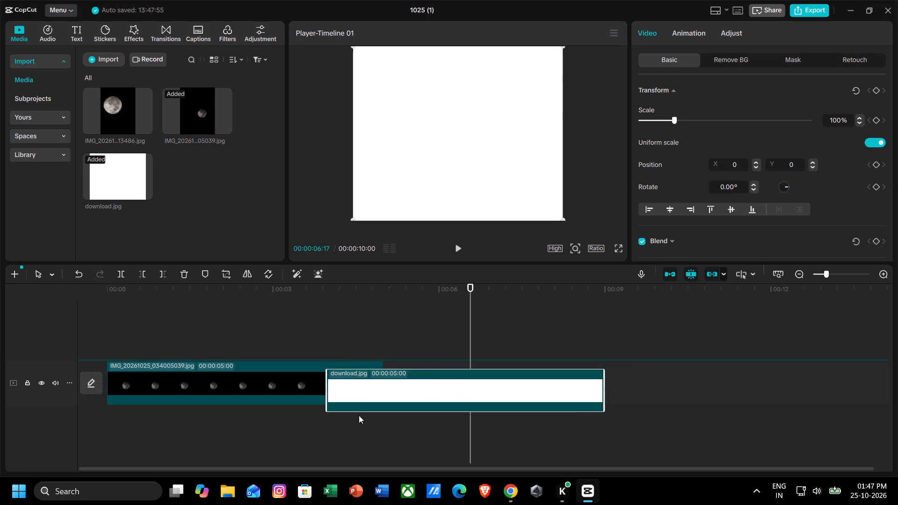
pyautogui.moveTo(359, 415); pyautogui.dragTo(146, 394)
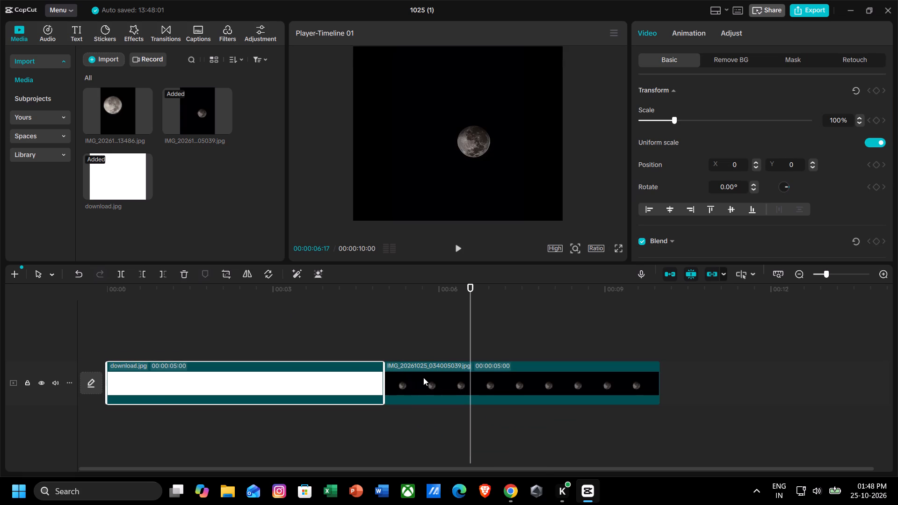
pyautogui.moveTo(423, 377); pyautogui.dragTo(147, 334)
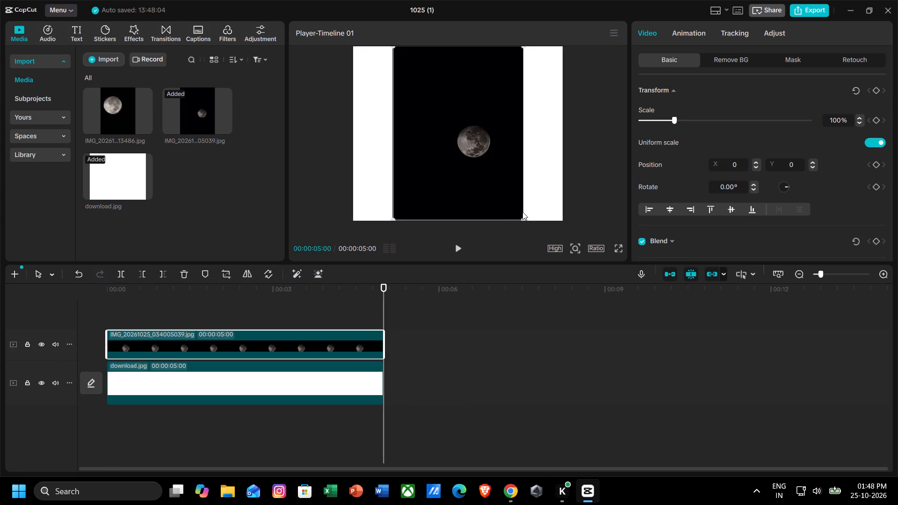
# Enlarge the moon photo to 160% so it spans the frame width, and move it up to position X 0, Y 440.
pyautogui.moveTo(522, 217); pyautogui.dragTo(659, 277)
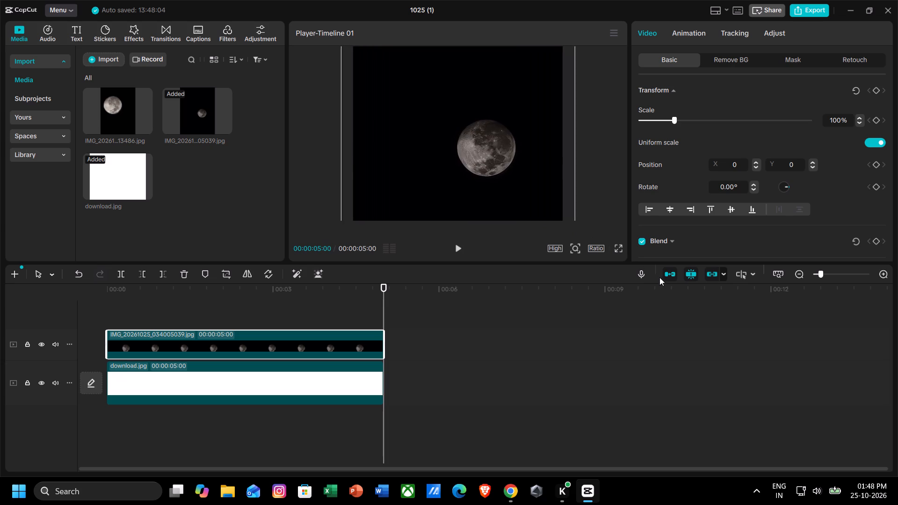
pyautogui.moveTo(659, 277); pyautogui.dragTo(626, 263)
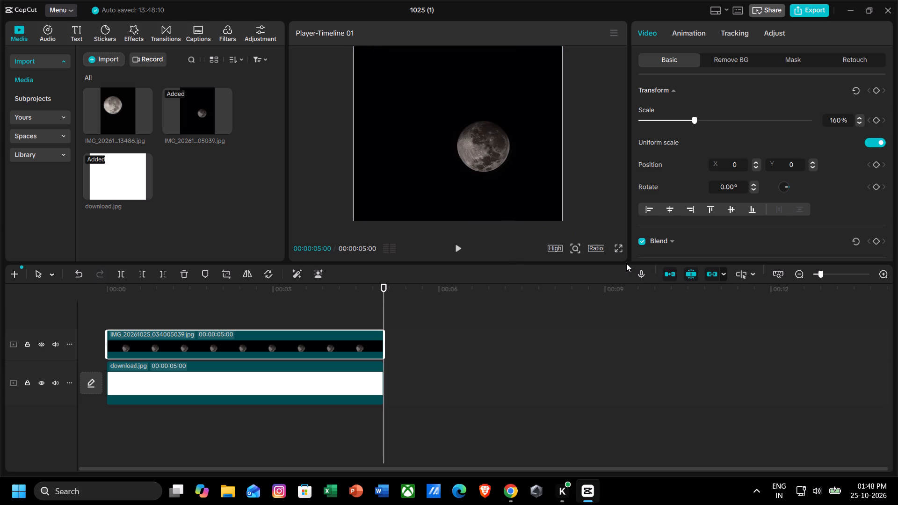
pyautogui.moveTo(486, 158); pyautogui.dragTo(479, 91)
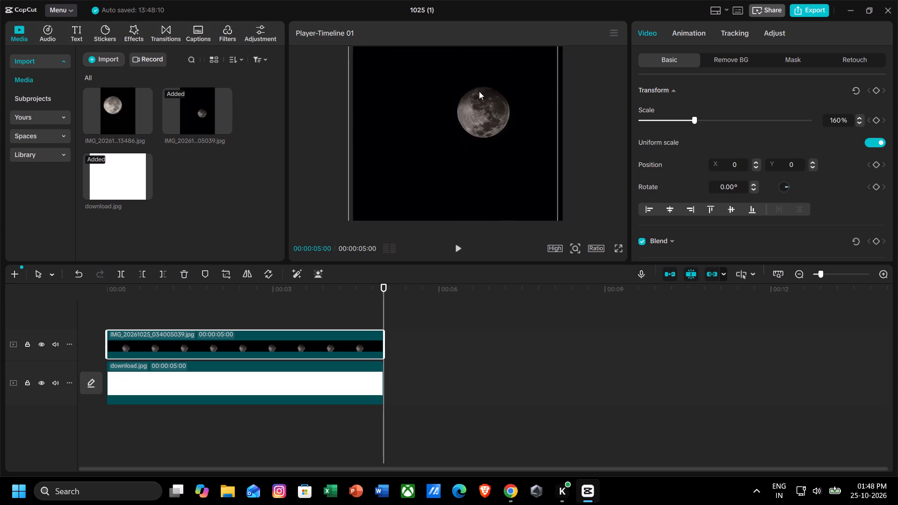
pyautogui.moveTo(479, 91); pyautogui.dragTo(486, 128)
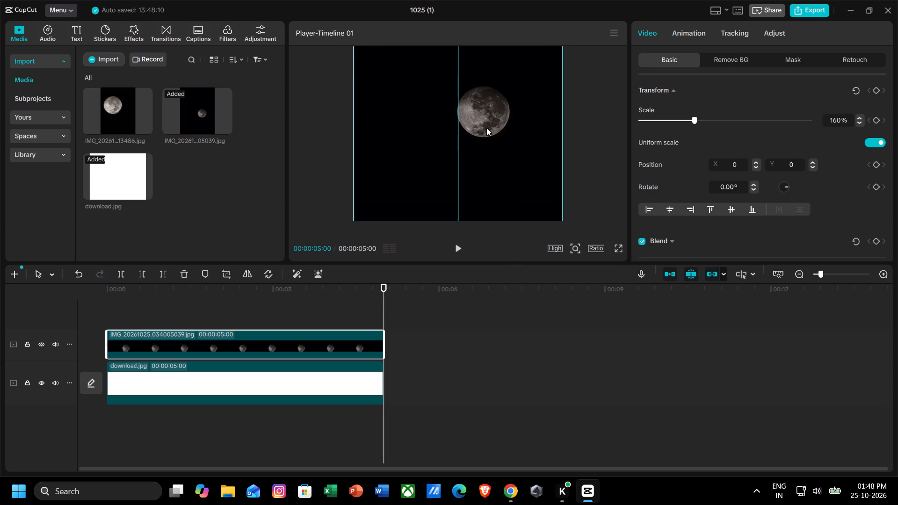
pyautogui.moveTo(486, 128); pyautogui.dragTo(486, 134)
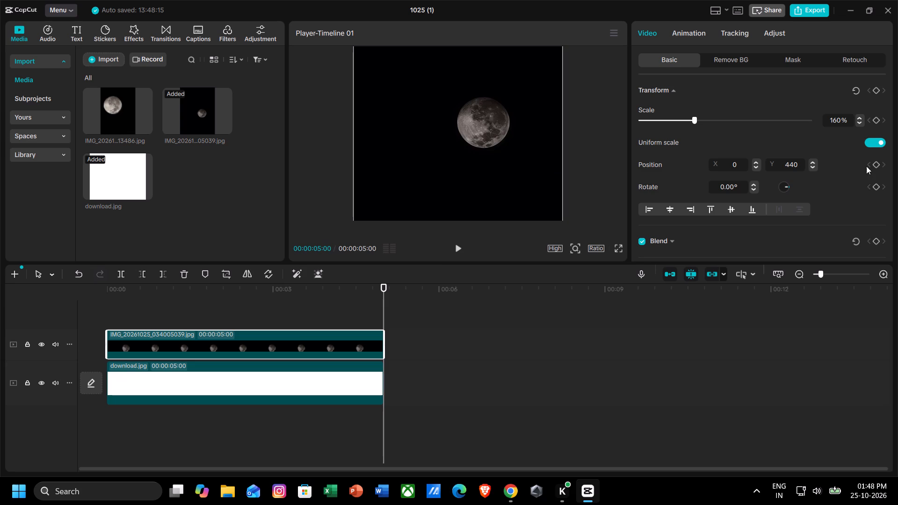
# Scale the white download.jpg background clip up to 336%.
pyautogui.click(319, 375)
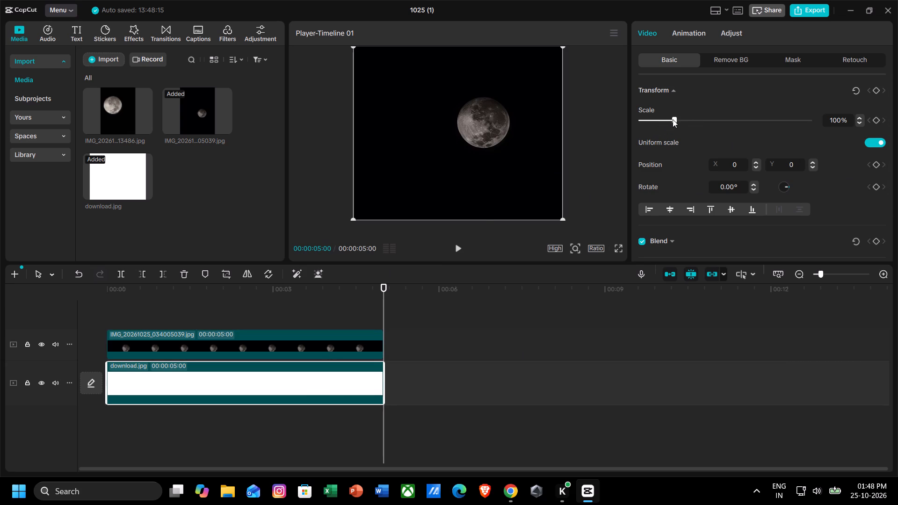
pyautogui.moveTo(673, 120); pyautogui.dragTo(709, 110)
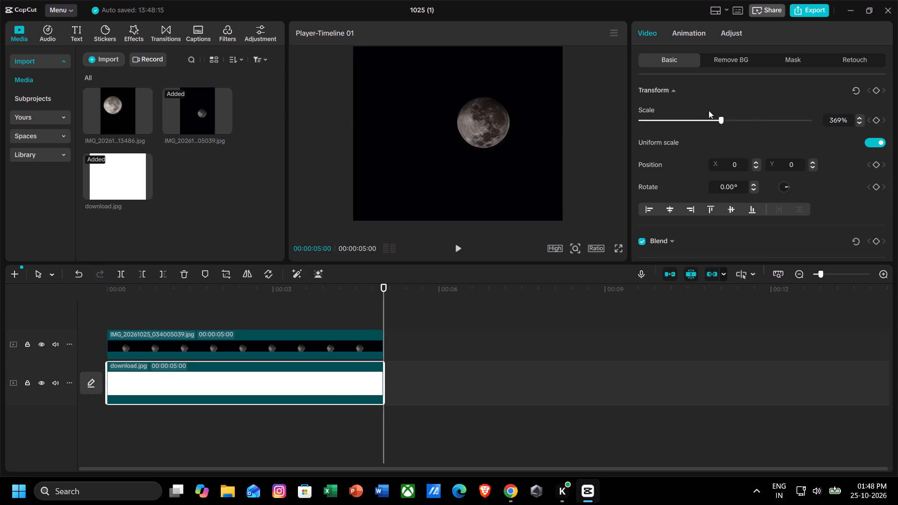
pyautogui.moveTo(709, 110); pyautogui.dragTo(616, 132)
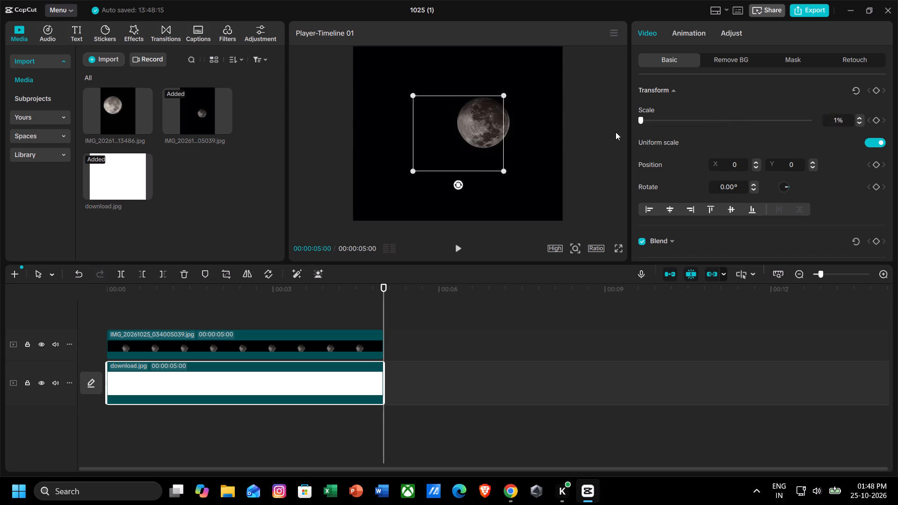
pyautogui.moveTo(616, 132); pyautogui.dragTo(753, 116)
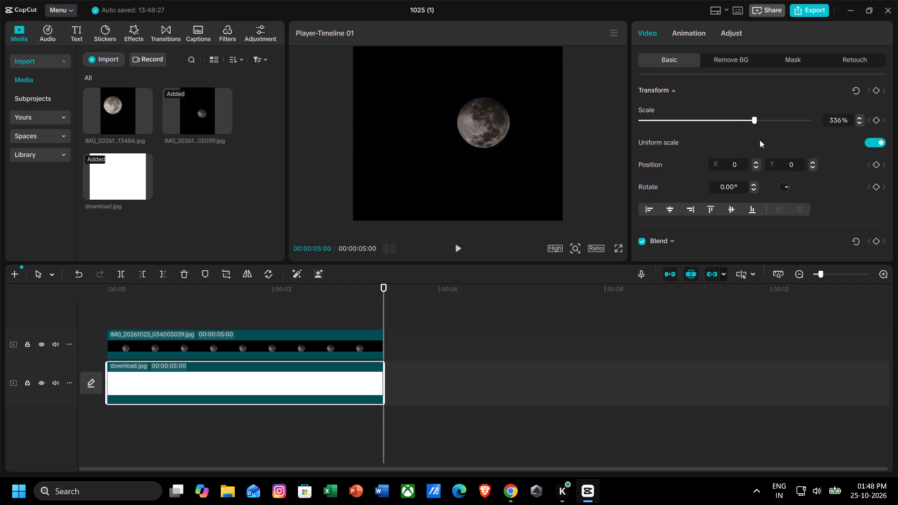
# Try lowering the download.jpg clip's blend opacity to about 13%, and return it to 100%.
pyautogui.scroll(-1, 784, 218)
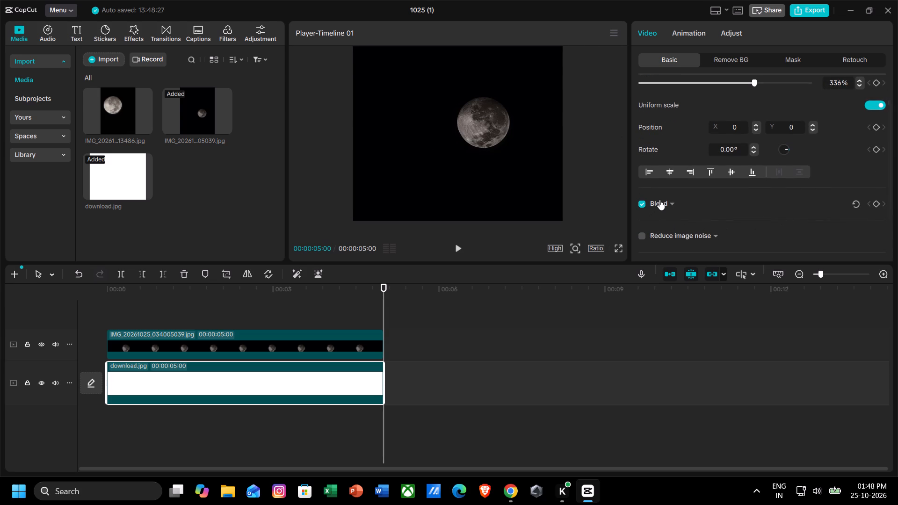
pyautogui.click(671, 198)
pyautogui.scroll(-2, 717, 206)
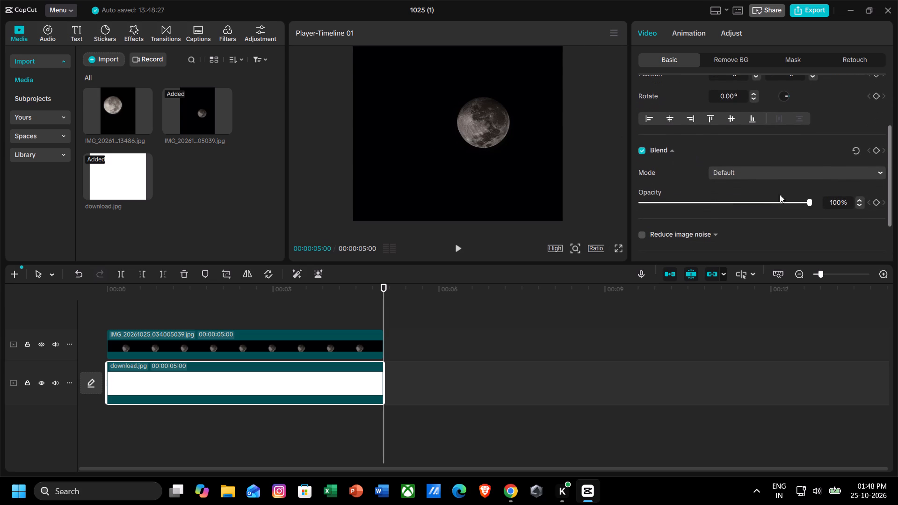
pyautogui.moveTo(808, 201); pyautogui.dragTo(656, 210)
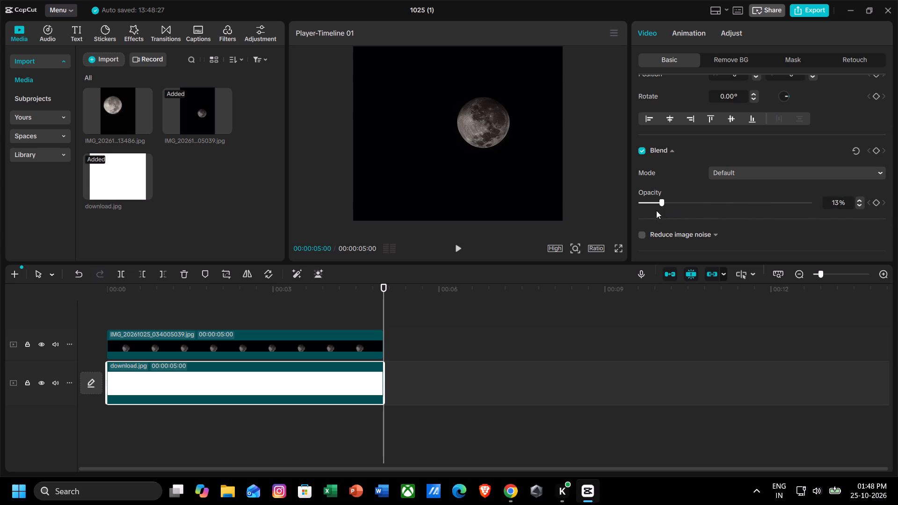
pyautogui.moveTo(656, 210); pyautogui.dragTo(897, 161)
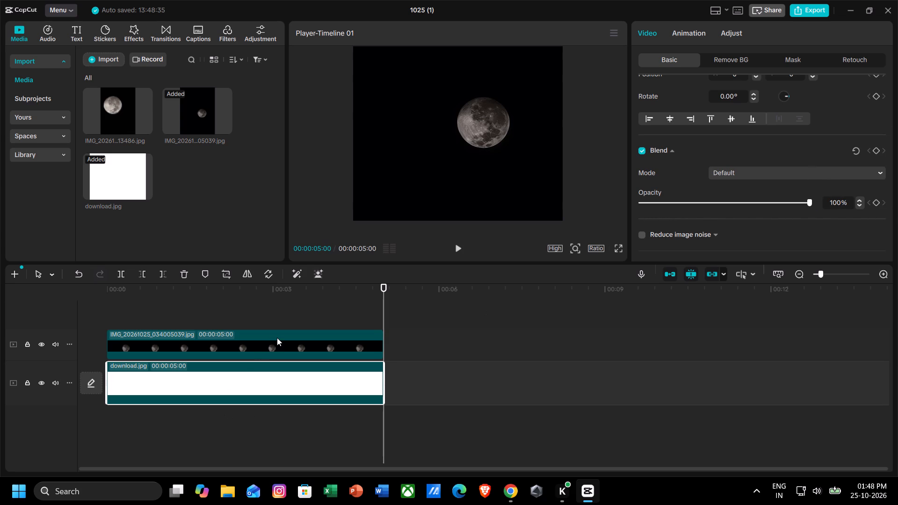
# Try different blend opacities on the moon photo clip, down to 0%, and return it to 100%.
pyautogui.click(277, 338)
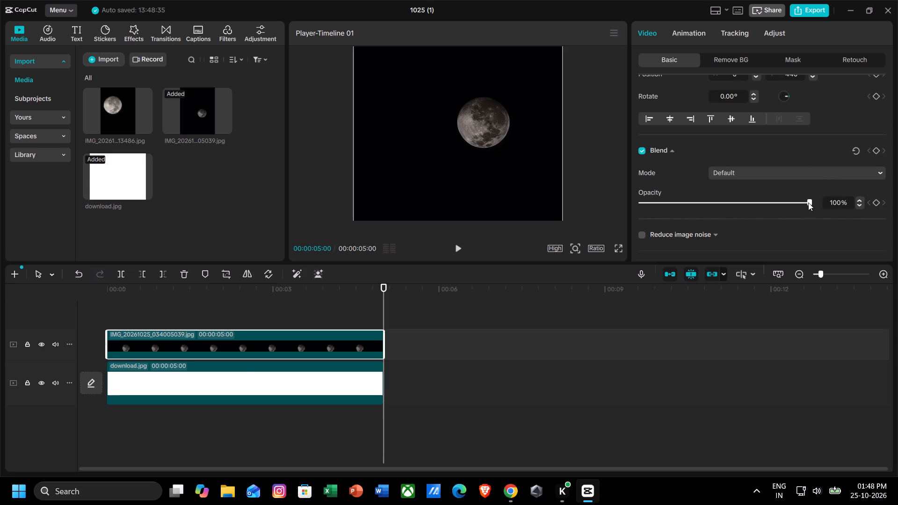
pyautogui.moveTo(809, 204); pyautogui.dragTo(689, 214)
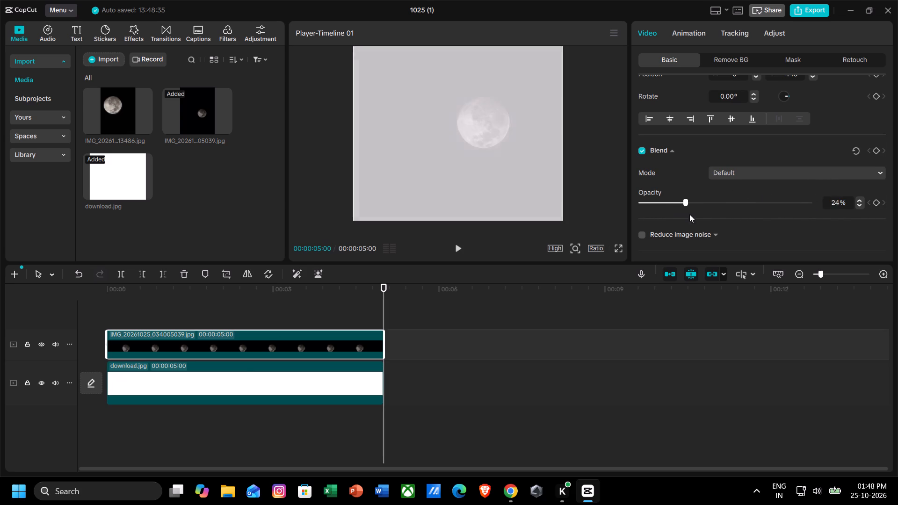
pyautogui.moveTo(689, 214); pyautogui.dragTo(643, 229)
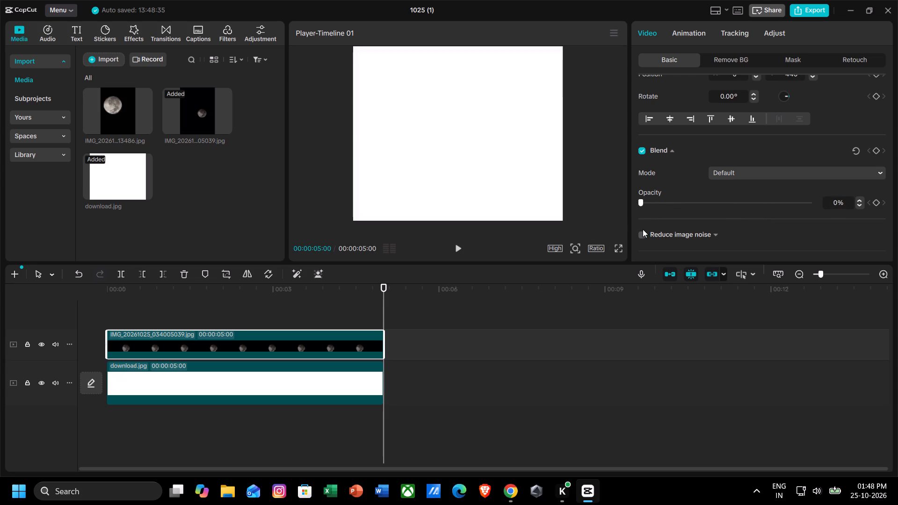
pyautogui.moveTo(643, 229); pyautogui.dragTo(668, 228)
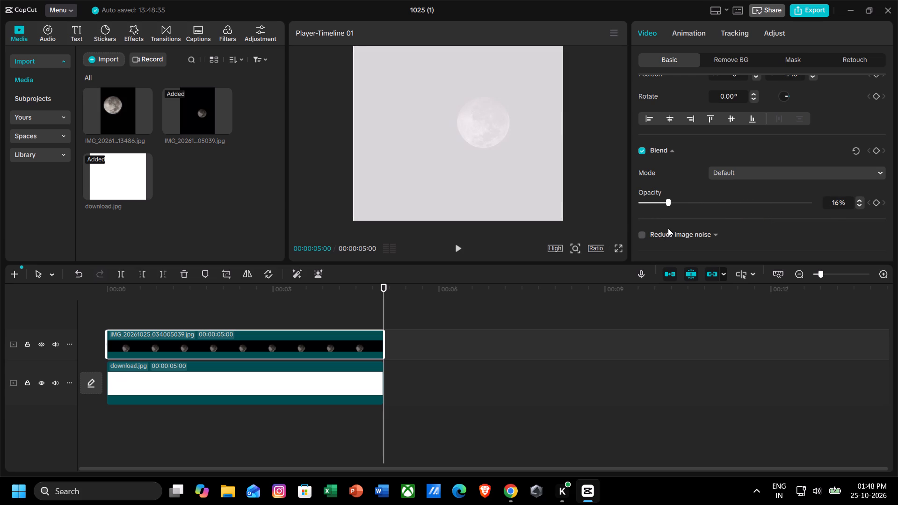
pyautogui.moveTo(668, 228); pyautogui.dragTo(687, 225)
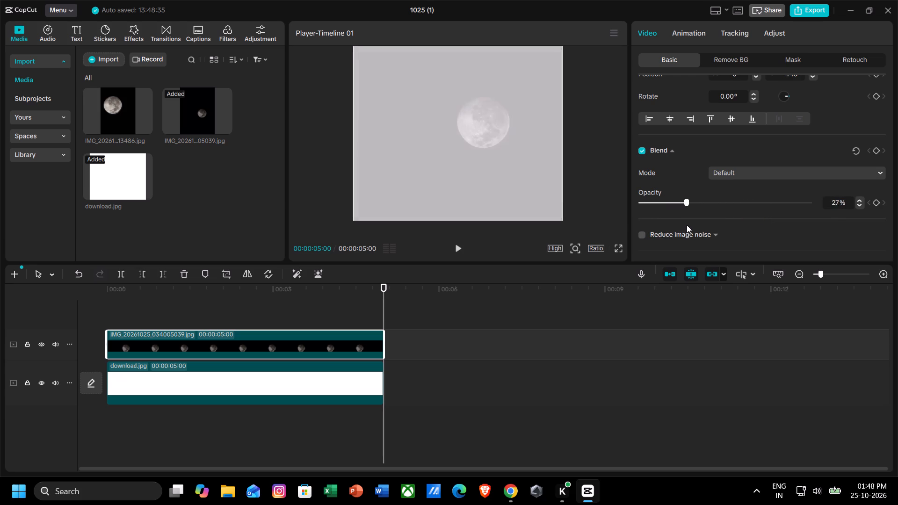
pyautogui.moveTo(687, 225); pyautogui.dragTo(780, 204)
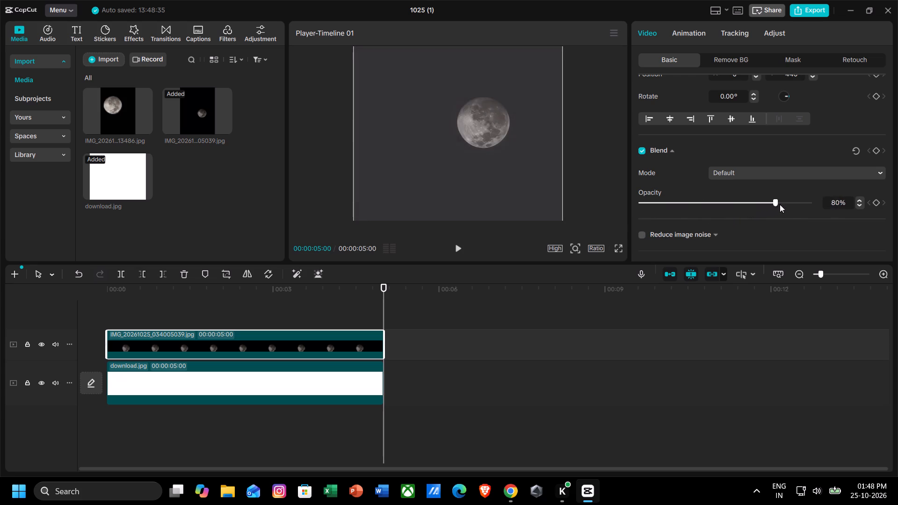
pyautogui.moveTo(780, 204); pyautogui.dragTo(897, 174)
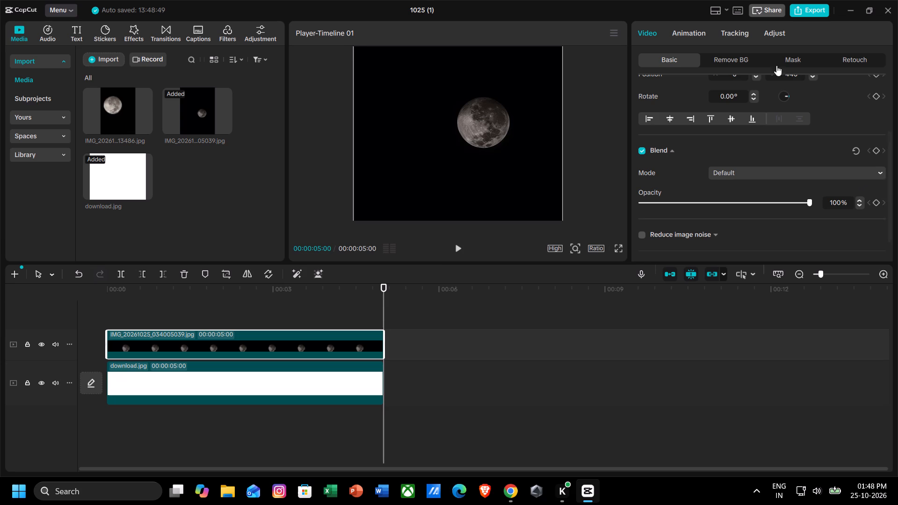
# Remove the moon photo's black background with automatic background removal.
pyautogui.click(708, 60)
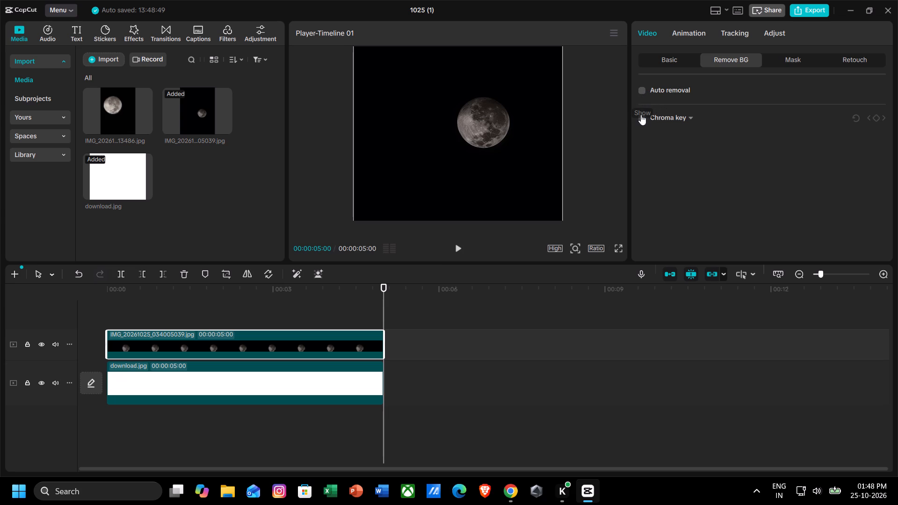
pyautogui.click(642, 89)
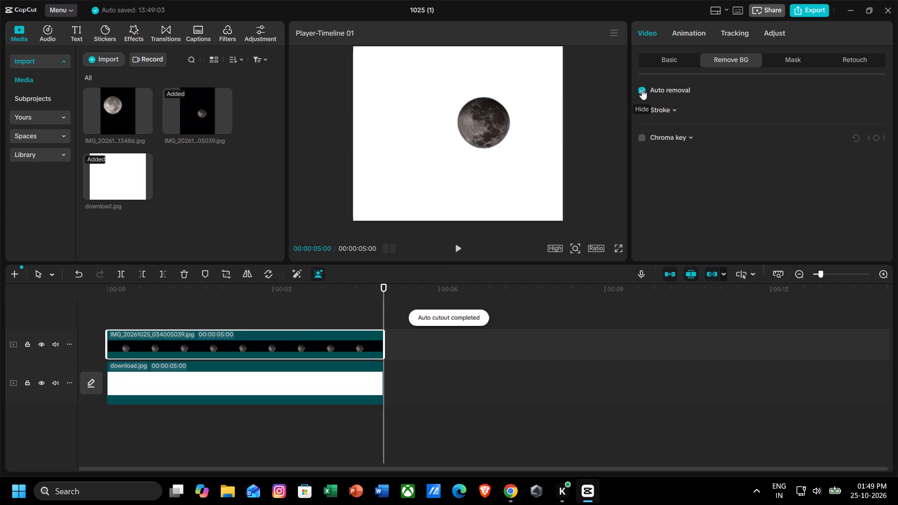
# Examine the cut-out moon against the white background in the preview and in full screen.
pyautogui.keyDown('ctrl'); pyautogui.scroll(4, 529, 125); pyautogui.keyUp('ctrl')
pyautogui.keyDown('ctrl'); pyautogui.scroll(-6, 529, 125); pyautogui.keyUp('ctrl')
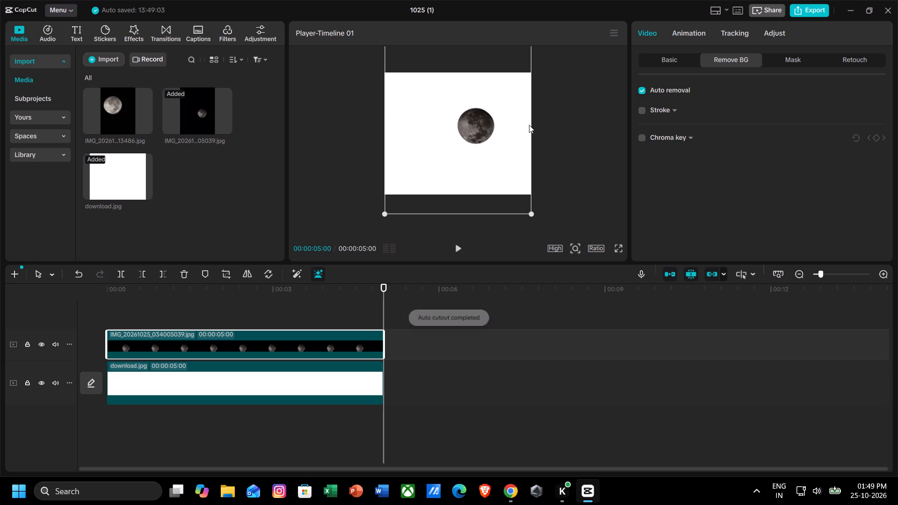
pyautogui.keyDown('ctrl'); pyautogui.scroll(4, 529, 125); pyautogui.keyUp('ctrl')
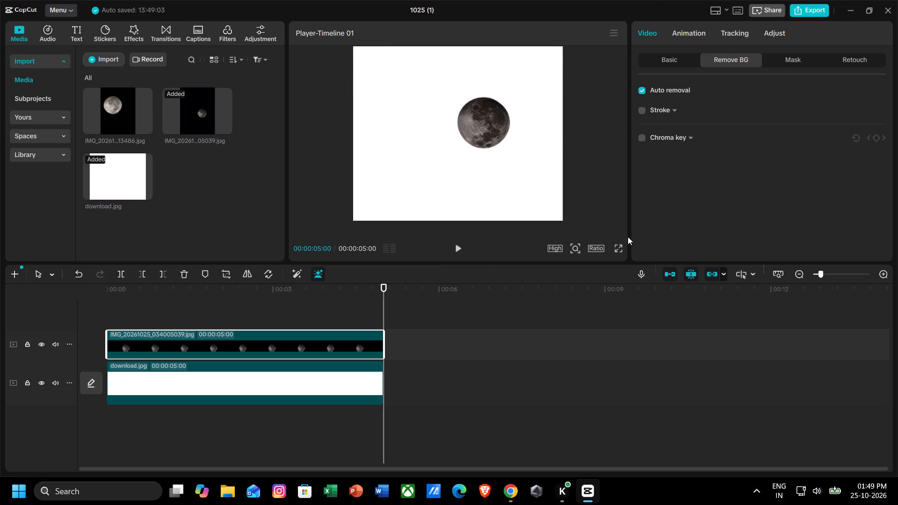
pyautogui.click(621, 247)
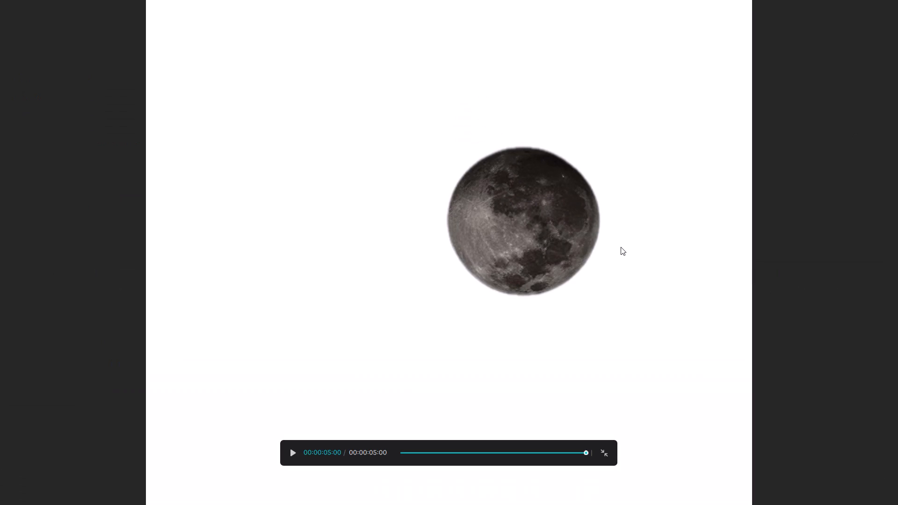
pyautogui.press('Escape')
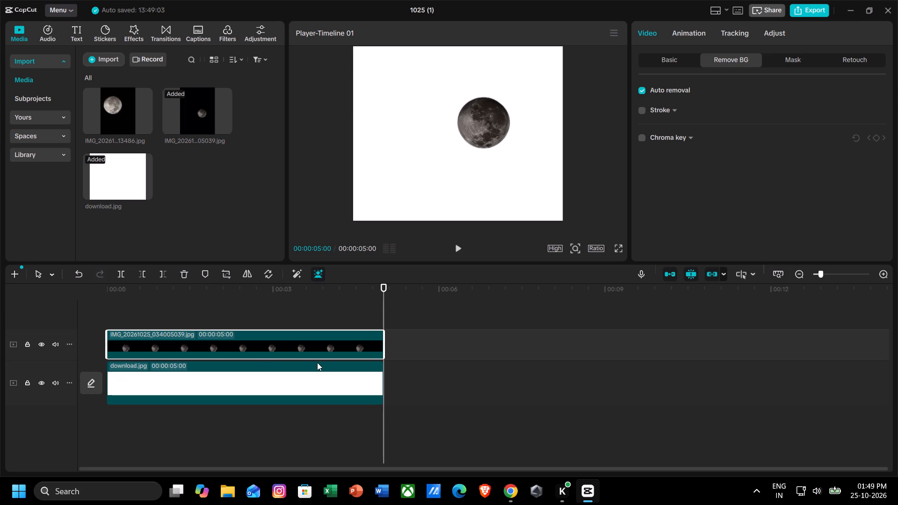
# Trim the moon photo clip and the download.jpg clip beneath it to a duration of 00:00:01:29 each.
pyautogui.moveTo(383, 343); pyautogui.dragTo(219, 345)
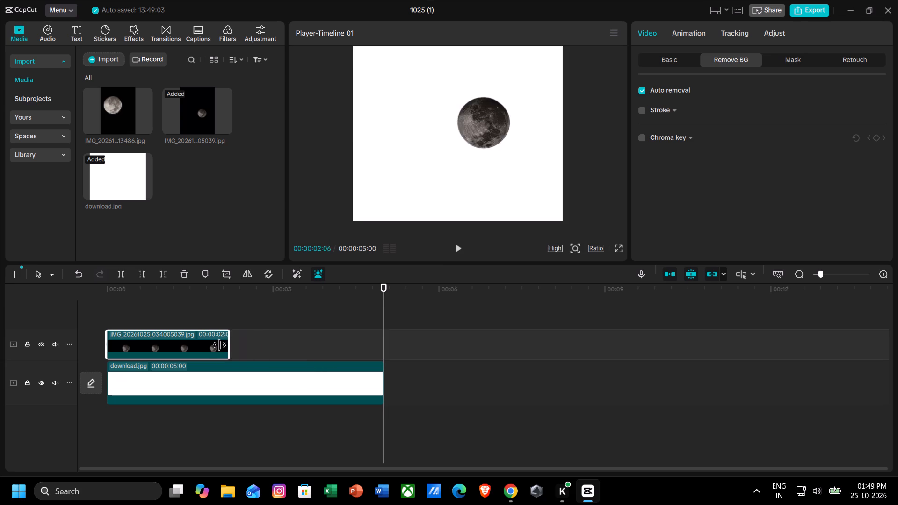
pyautogui.moveTo(219, 345); pyautogui.dragTo(215, 346)
pyautogui.moveTo(382, 392); pyautogui.dragTo(216, 396)
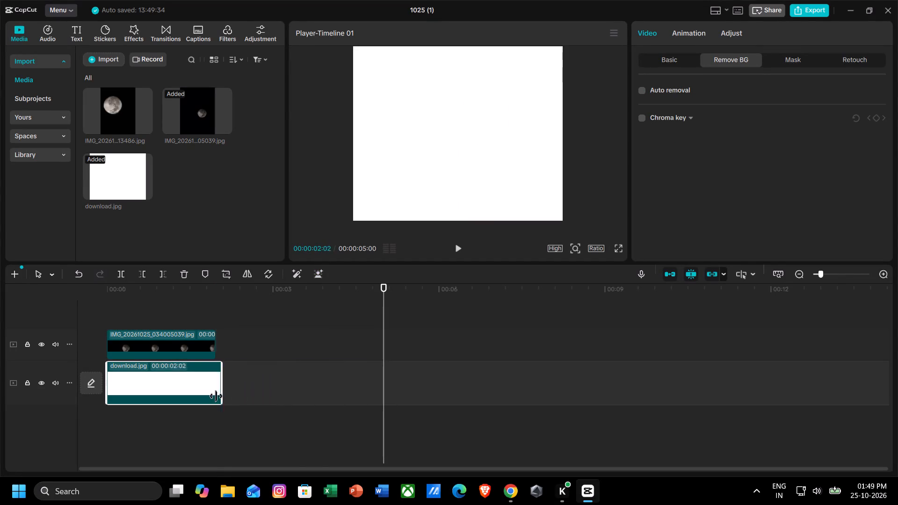
pyautogui.moveTo(216, 396); pyautogui.dragTo(213, 397)
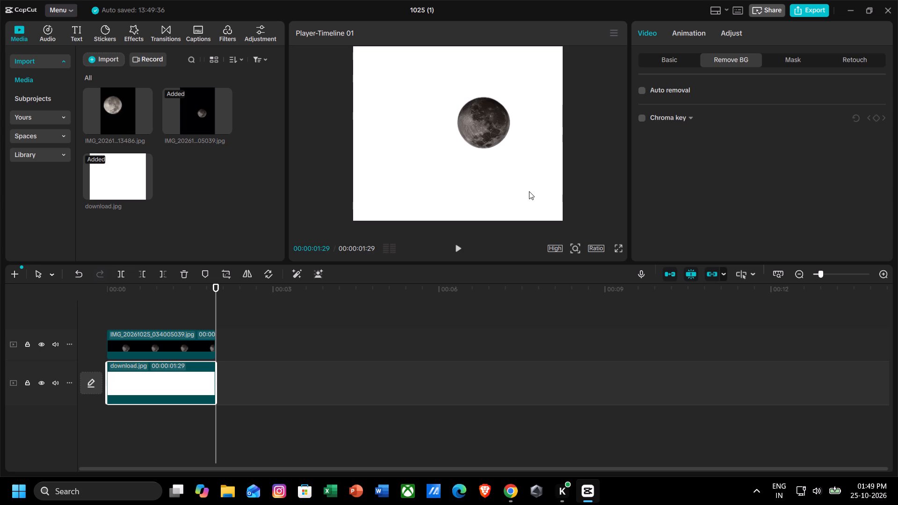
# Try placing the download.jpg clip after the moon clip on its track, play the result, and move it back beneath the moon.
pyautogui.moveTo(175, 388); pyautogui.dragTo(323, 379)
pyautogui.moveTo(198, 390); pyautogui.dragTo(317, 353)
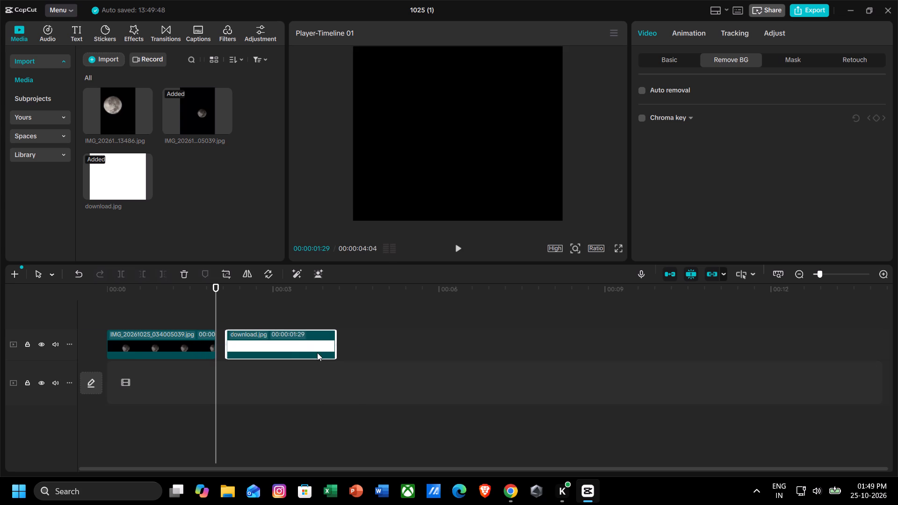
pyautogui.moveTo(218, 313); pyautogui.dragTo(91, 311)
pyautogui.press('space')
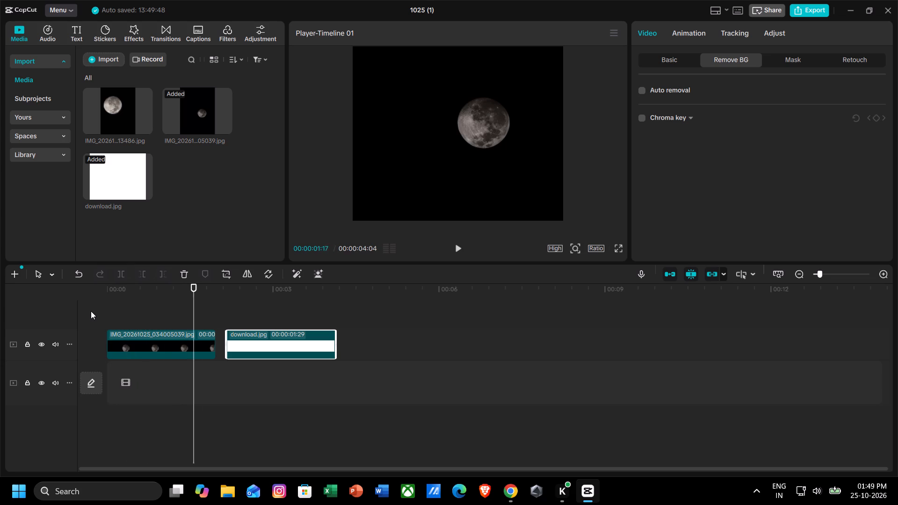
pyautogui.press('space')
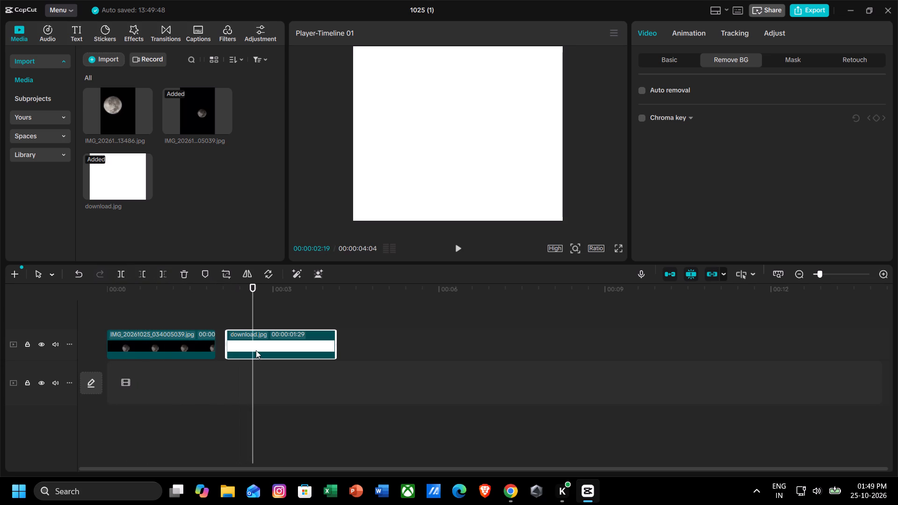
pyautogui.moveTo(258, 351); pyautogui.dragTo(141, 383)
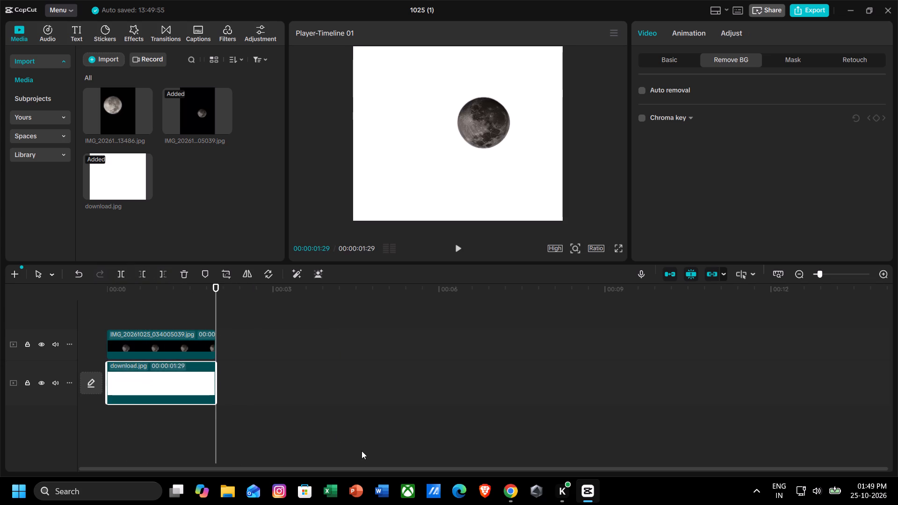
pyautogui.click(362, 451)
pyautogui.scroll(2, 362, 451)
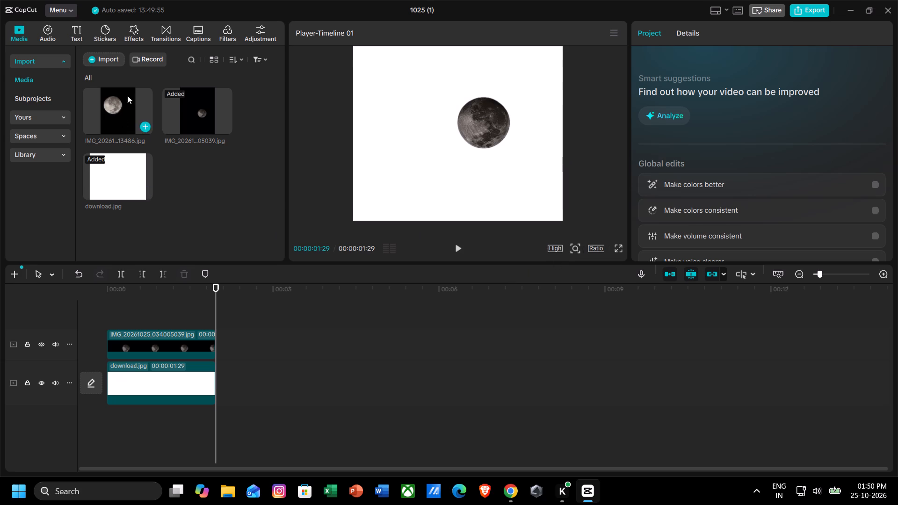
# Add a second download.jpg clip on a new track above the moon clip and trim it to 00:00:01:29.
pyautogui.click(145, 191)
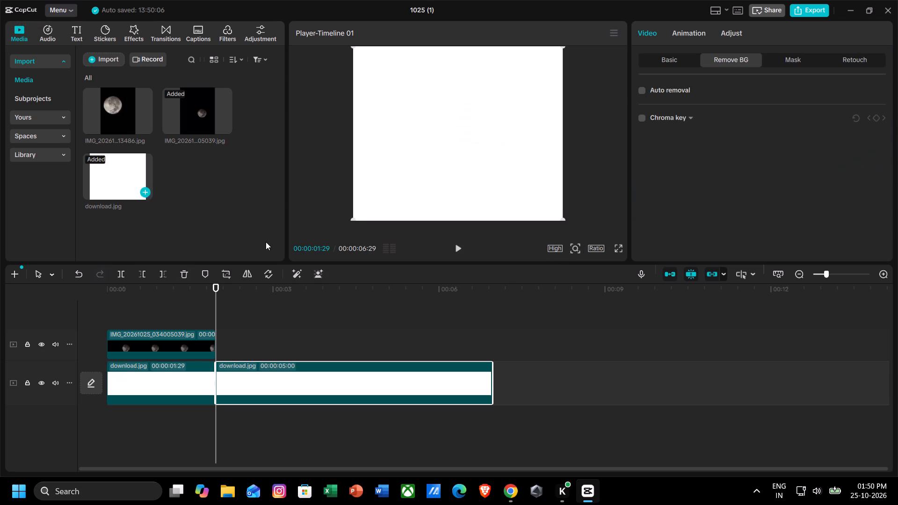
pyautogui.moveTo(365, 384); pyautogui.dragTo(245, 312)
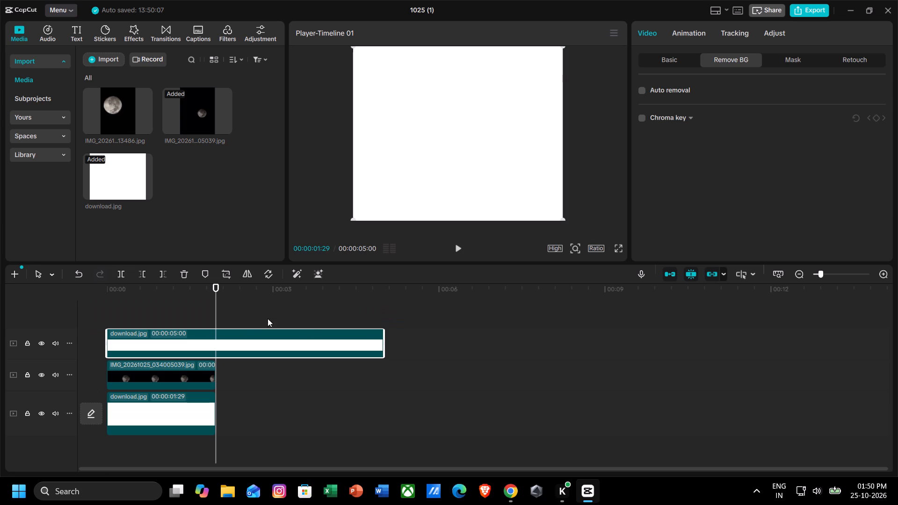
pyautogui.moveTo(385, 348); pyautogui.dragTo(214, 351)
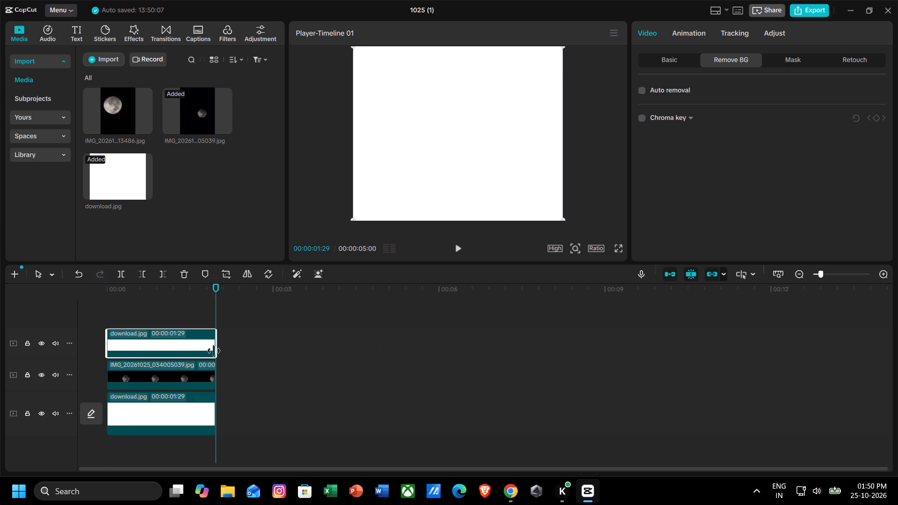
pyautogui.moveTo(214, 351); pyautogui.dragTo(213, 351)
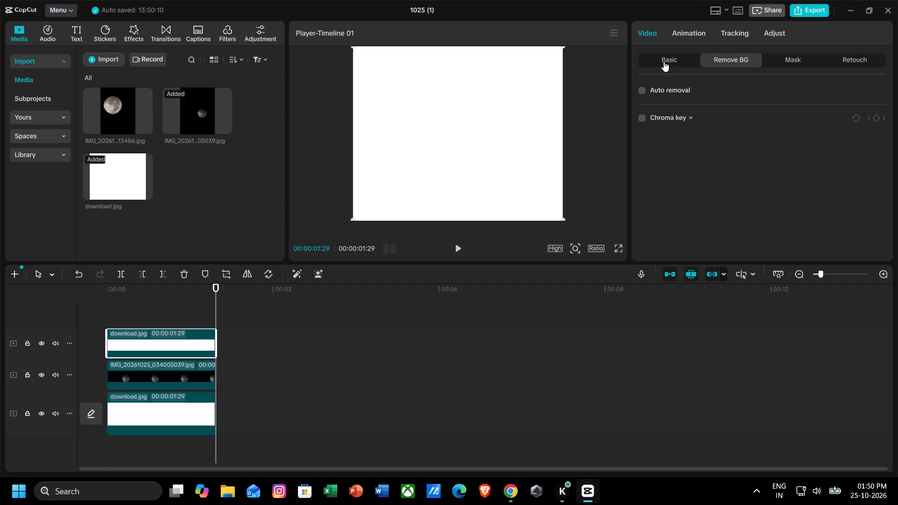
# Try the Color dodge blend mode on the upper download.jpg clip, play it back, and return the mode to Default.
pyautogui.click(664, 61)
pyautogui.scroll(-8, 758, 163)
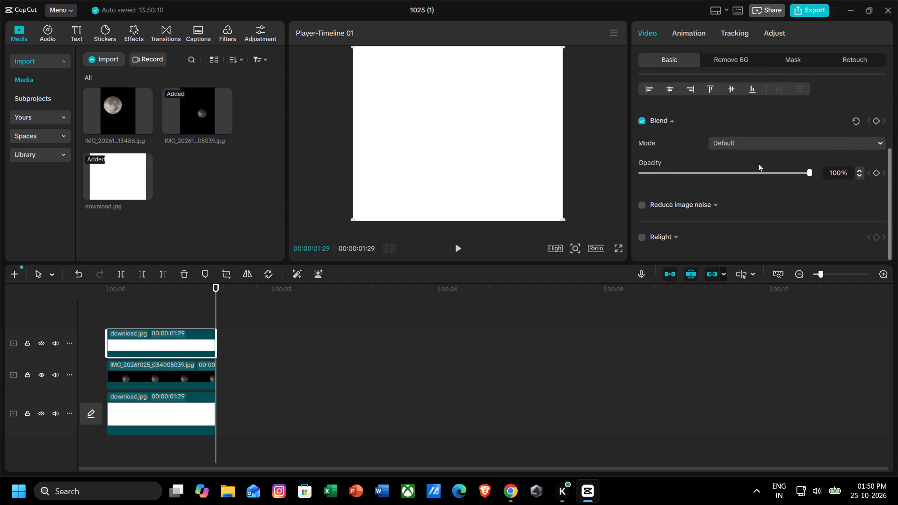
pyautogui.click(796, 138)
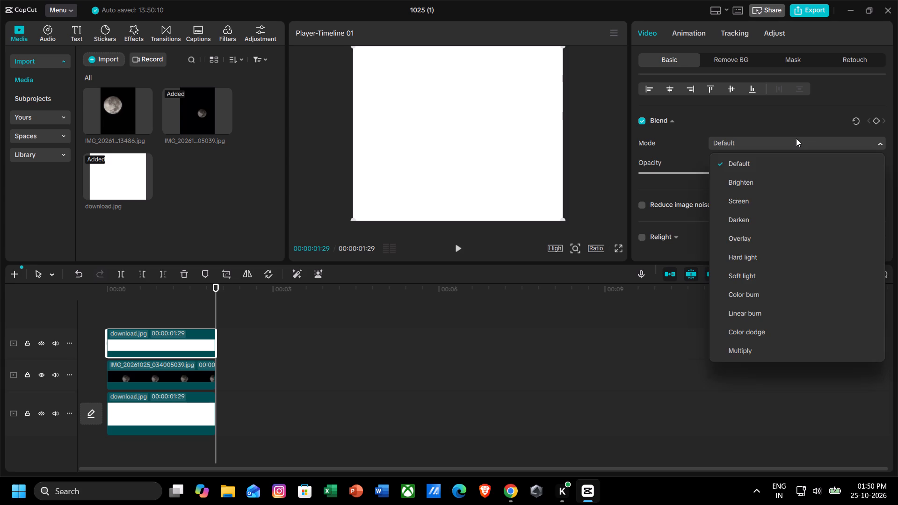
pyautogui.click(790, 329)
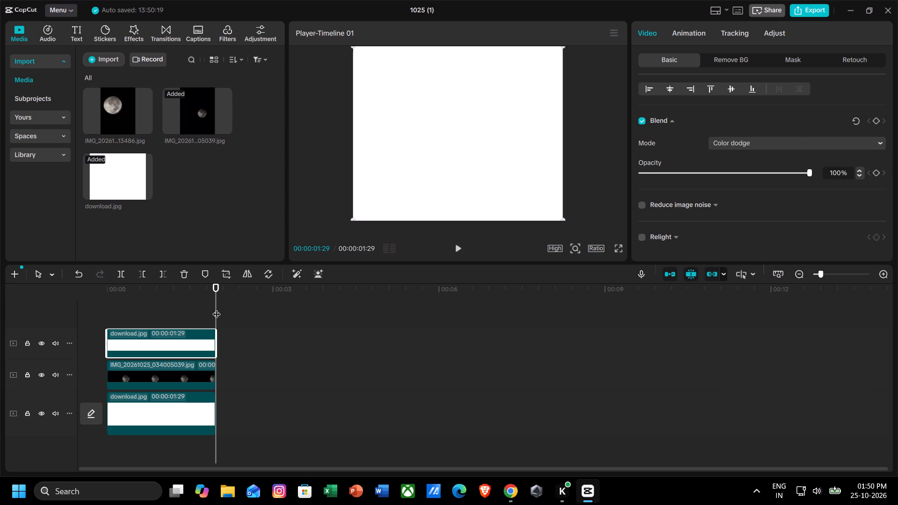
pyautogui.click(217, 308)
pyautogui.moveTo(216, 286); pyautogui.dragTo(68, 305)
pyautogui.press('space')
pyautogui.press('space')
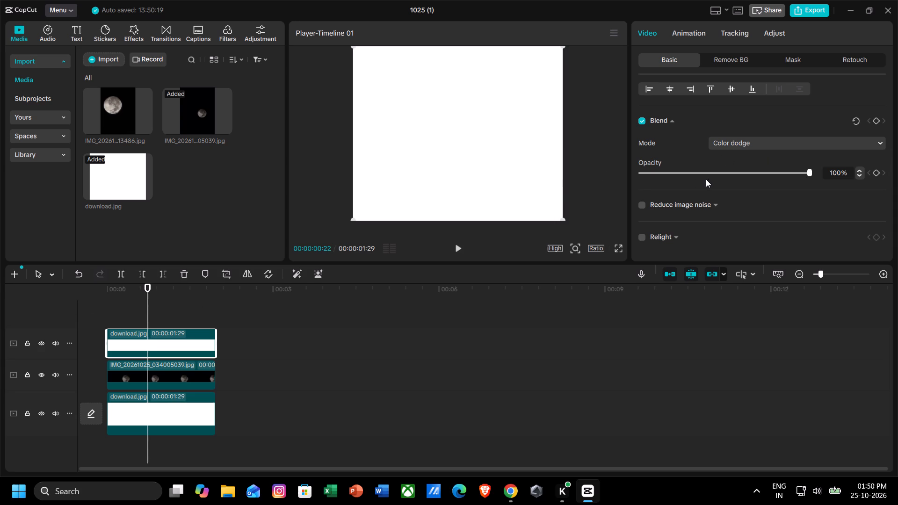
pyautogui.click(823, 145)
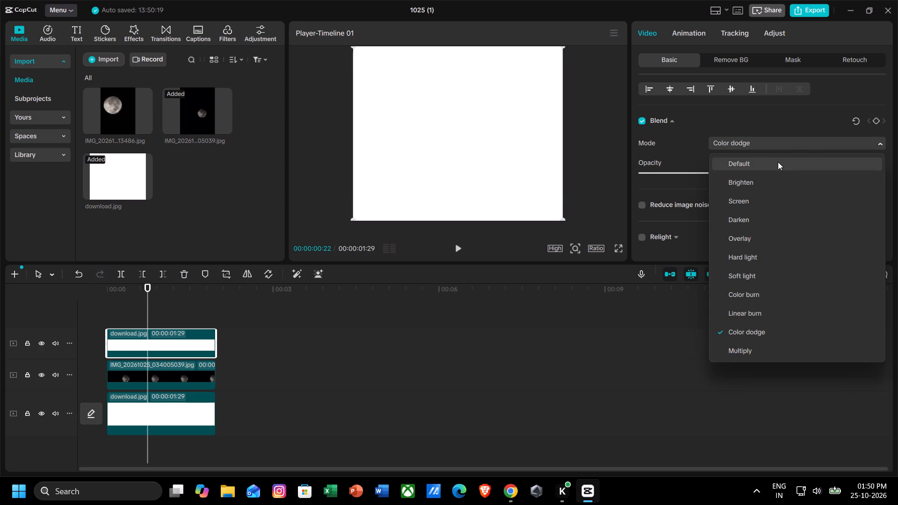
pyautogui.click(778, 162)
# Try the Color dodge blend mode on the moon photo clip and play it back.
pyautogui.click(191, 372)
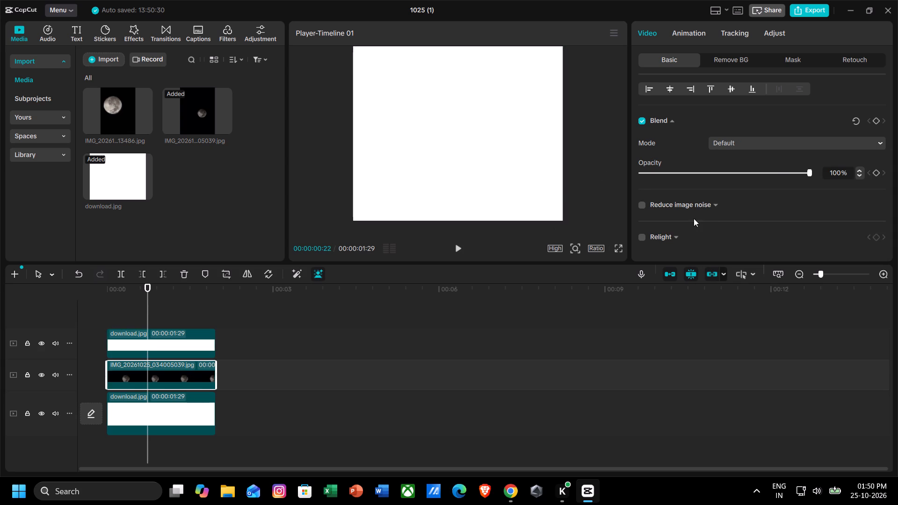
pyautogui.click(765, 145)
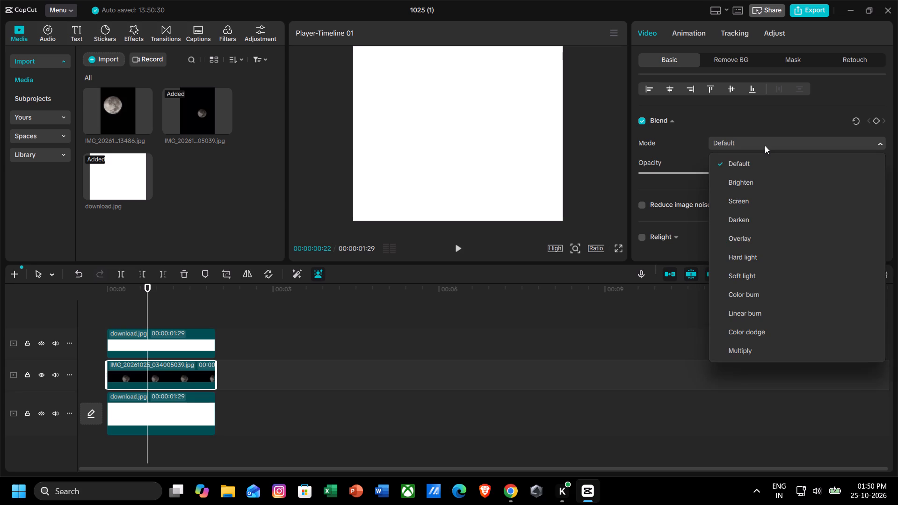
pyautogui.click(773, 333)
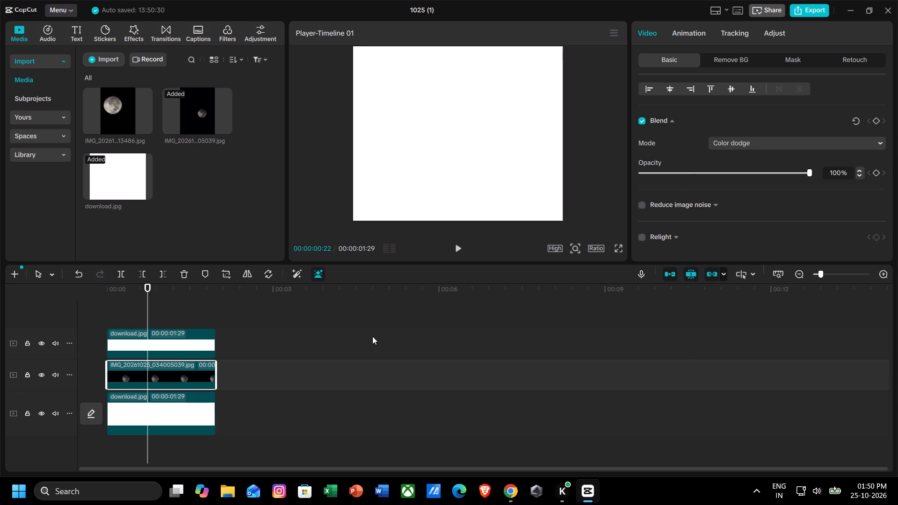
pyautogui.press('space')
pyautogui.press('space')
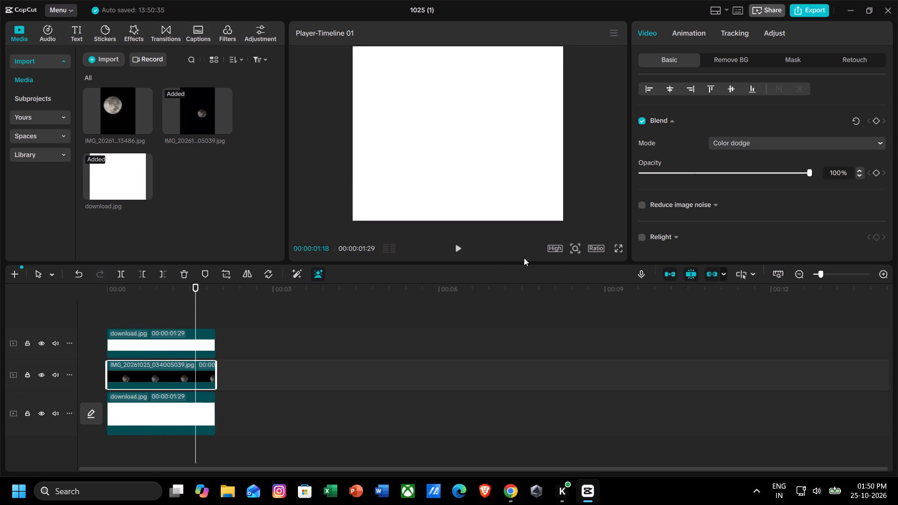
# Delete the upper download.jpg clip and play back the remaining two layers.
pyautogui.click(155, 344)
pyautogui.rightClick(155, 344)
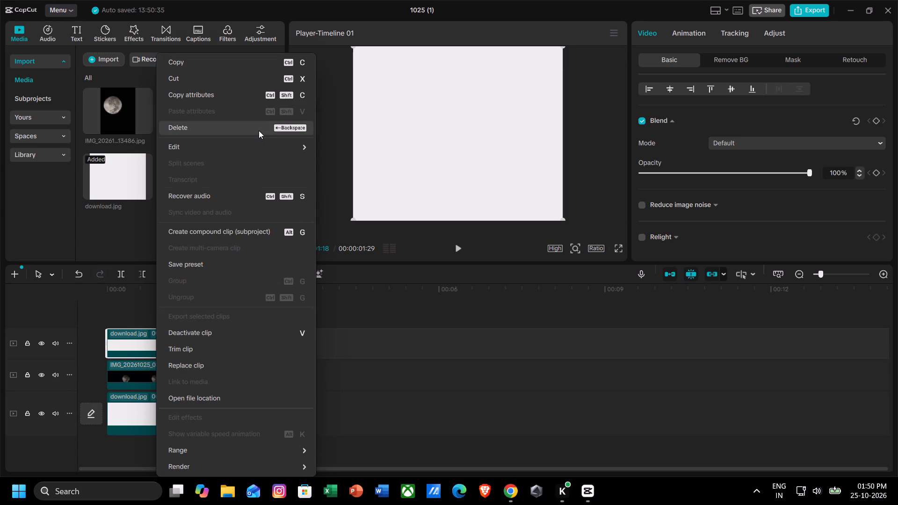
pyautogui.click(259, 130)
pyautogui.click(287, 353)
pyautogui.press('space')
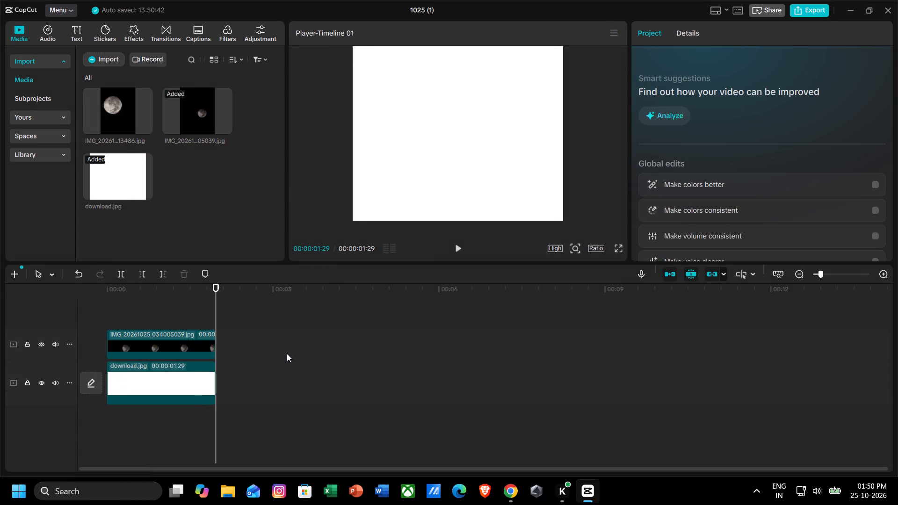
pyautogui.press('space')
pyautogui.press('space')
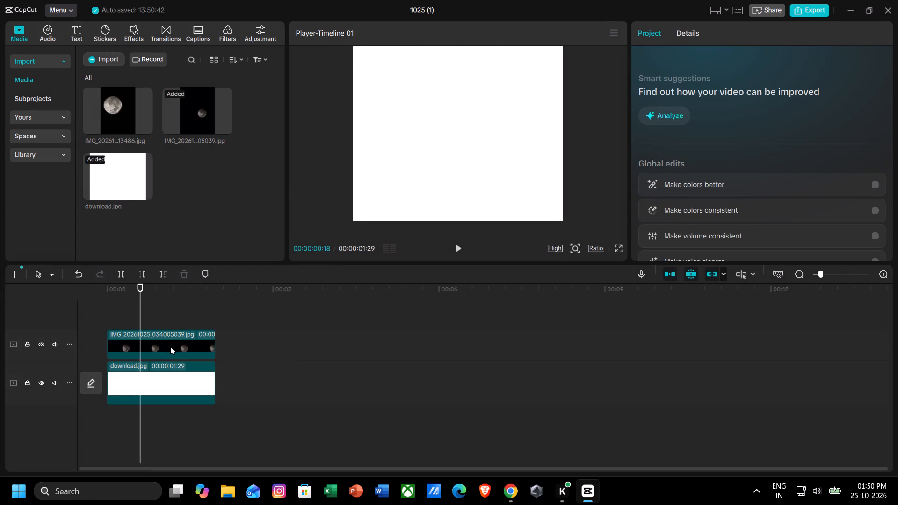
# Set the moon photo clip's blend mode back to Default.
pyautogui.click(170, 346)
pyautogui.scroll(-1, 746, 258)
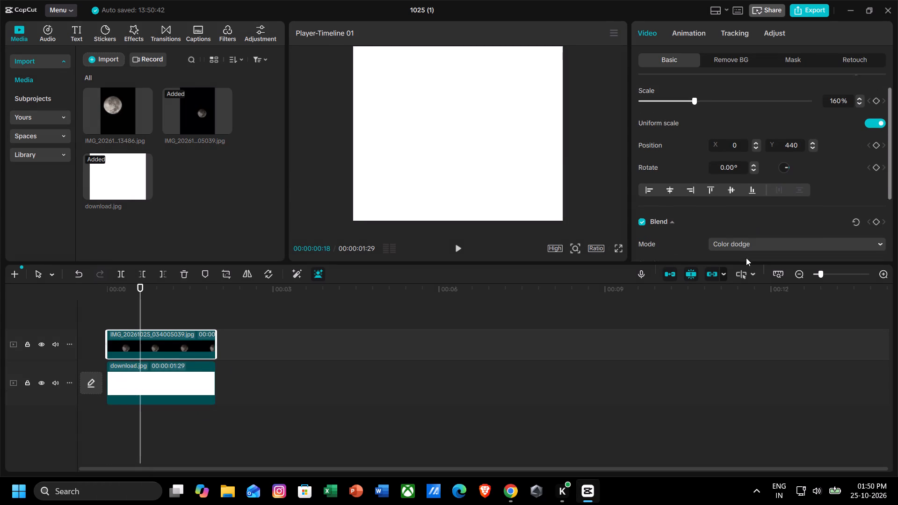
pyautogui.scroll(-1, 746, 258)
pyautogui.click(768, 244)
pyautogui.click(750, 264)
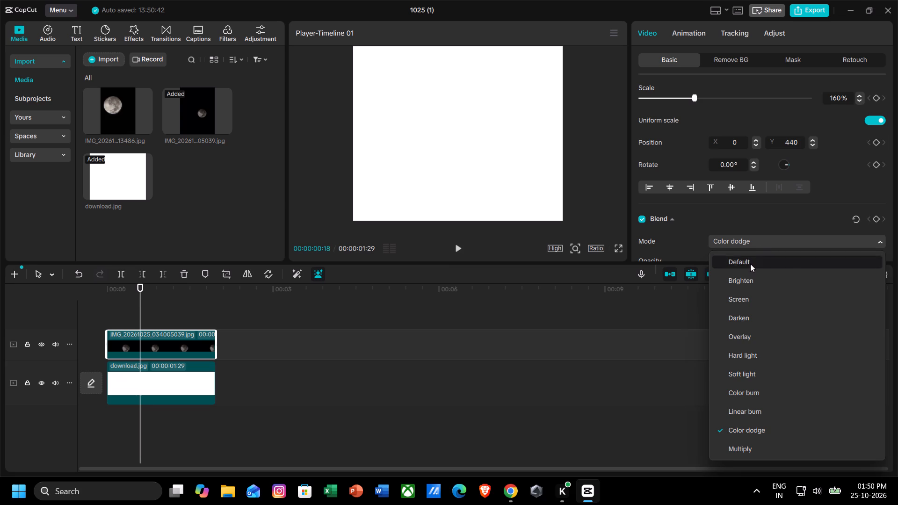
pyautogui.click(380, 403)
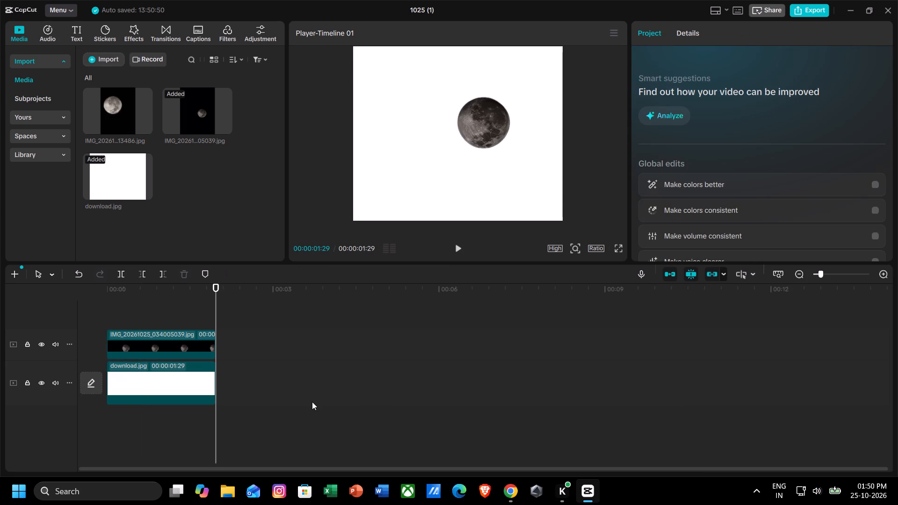
# Export the moon video as 1025 (1) in 2K H.264 mp4 at 30fps, and dismiss the sharing and feedback windows.
pyautogui.click(805, 7)
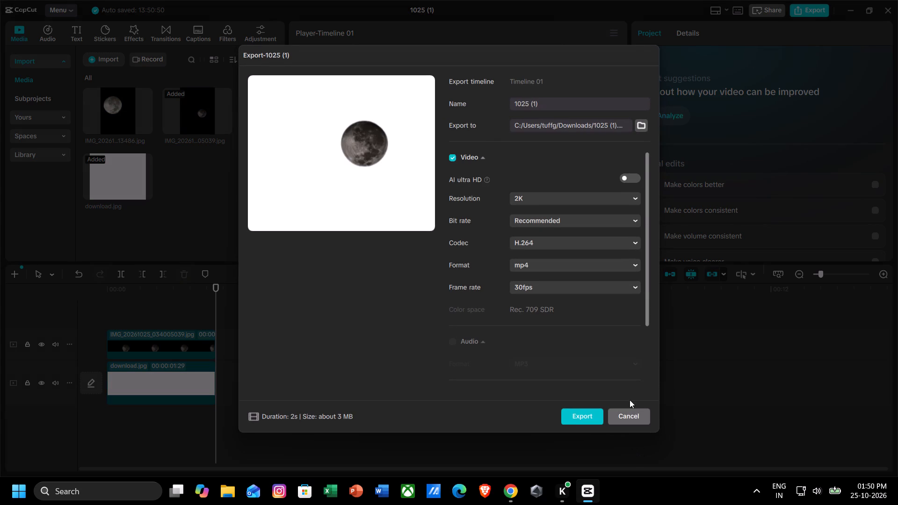
pyautogui.click(580, 424)
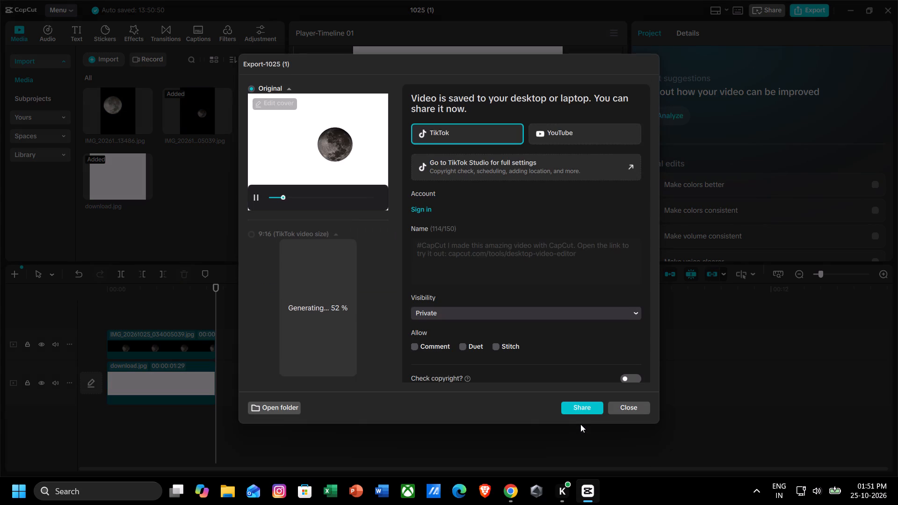
pyautogui.click(635, 407)
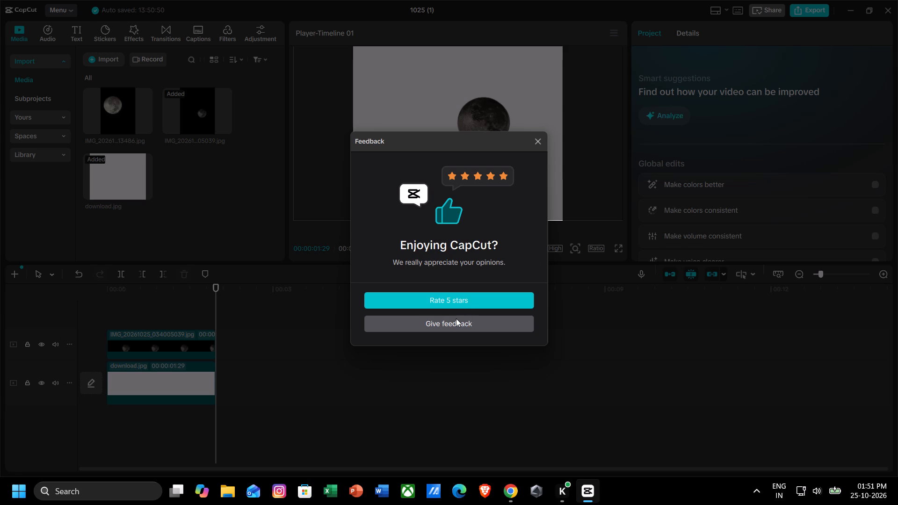
pyautogui.click(537, 149)
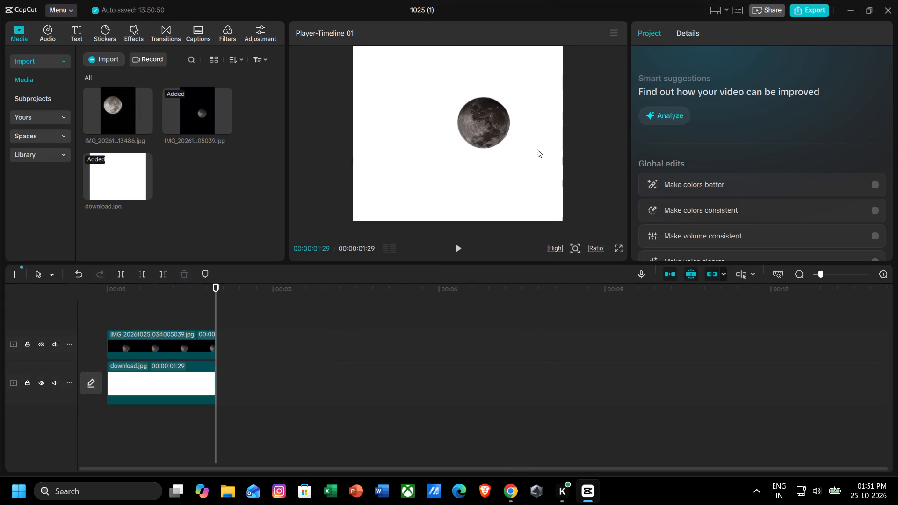
# Create a new project.
pyautogui.click(60, 8)
pyautogui.click(95, 26)
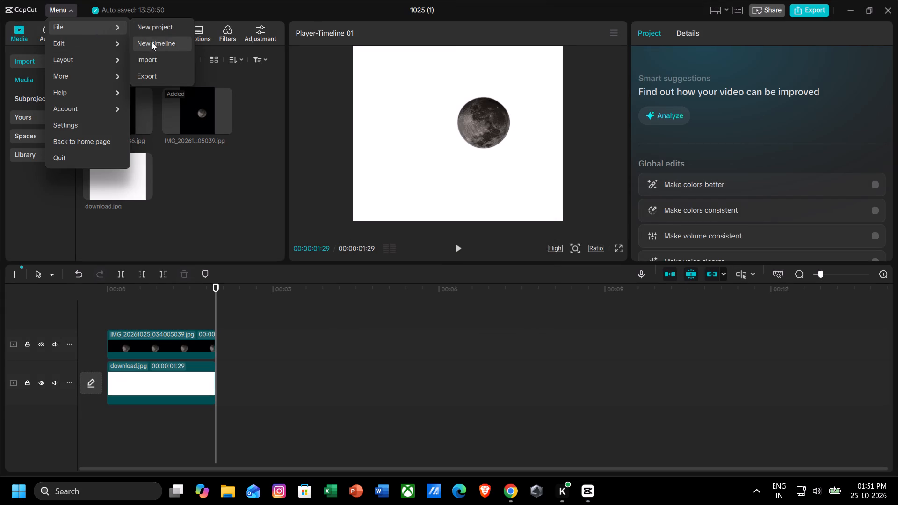
pyautogui.click(176, 28)
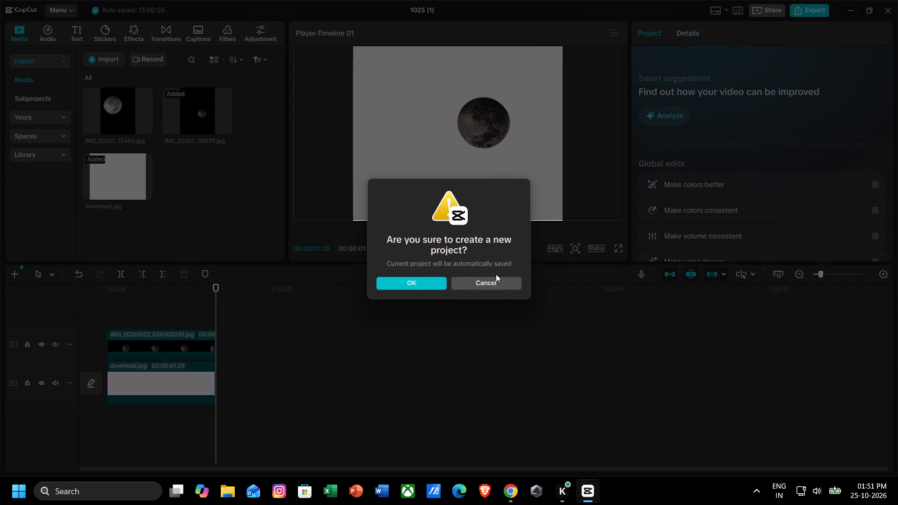
pyautogui.click(426, 283)
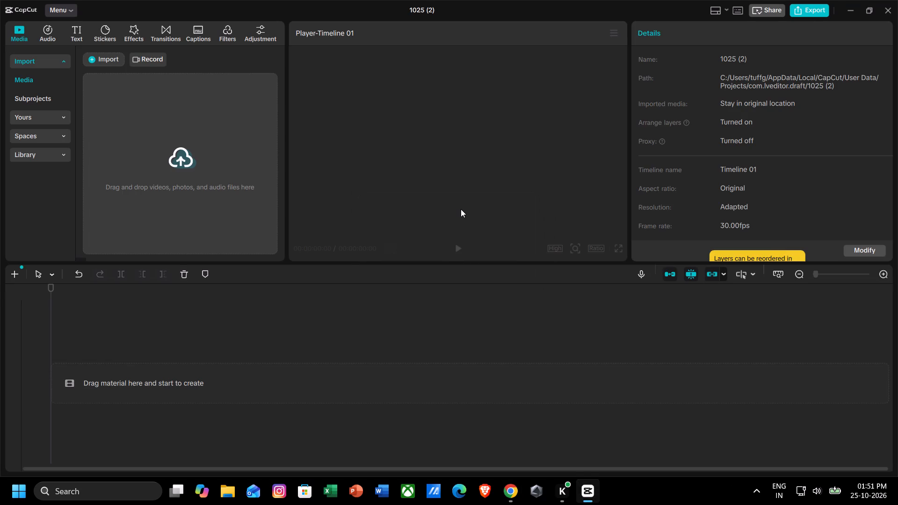
# Import the exported 1025 (1) video from Downloads and add it to the timeline.
pyautogui.click(155, 110)
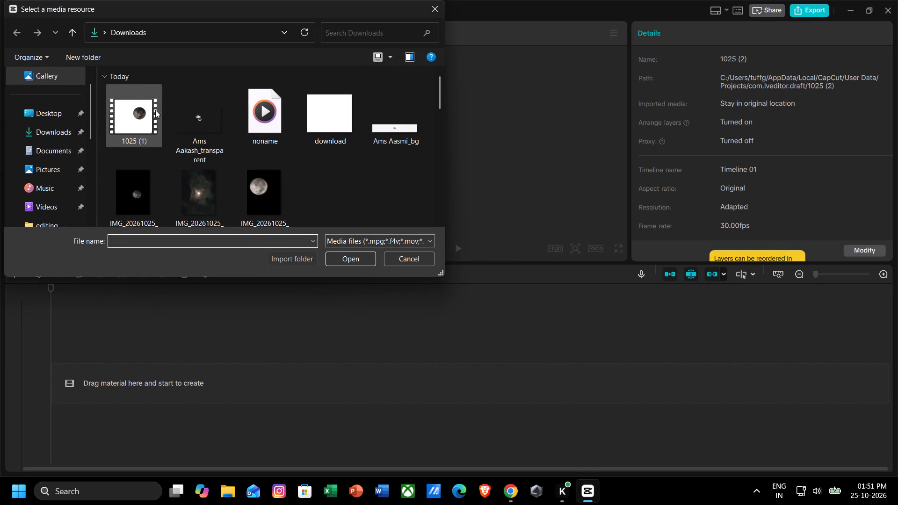
pyautogui.doubleClick(133, 123)
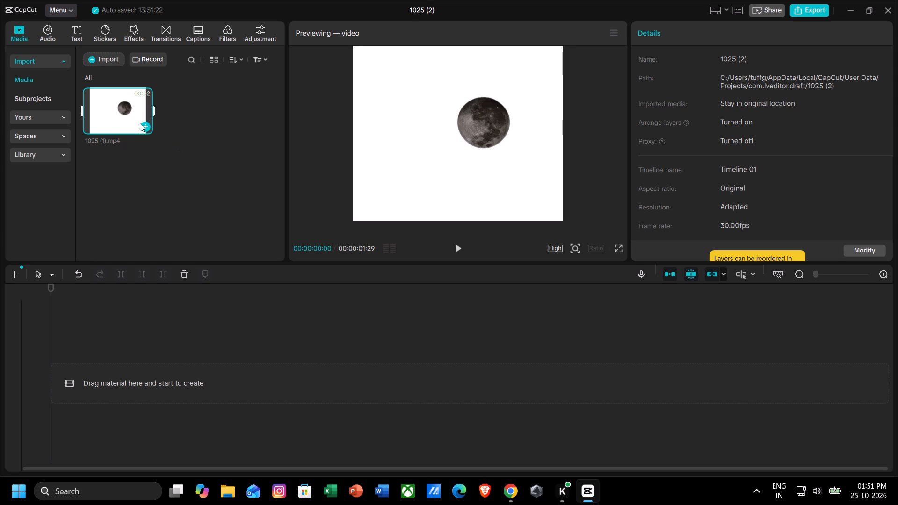
pyautogui.click(146, 127)
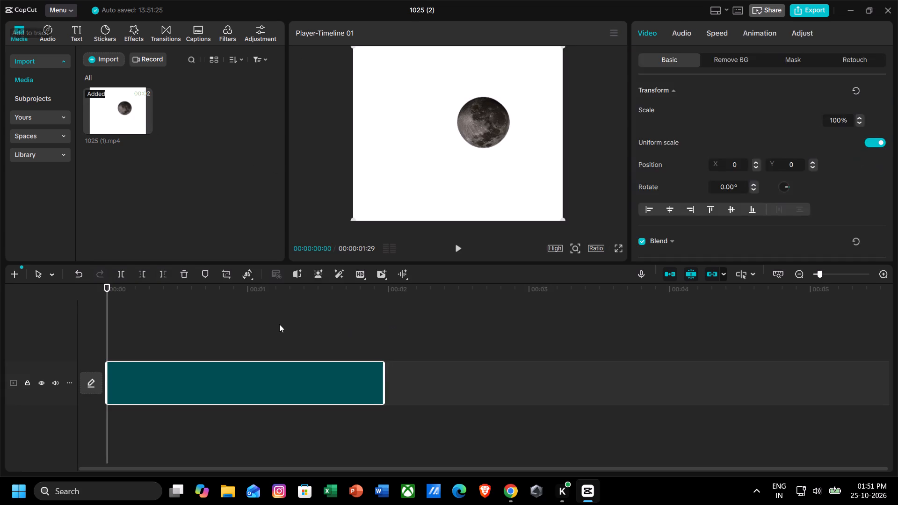
pyautogui.click(279, 324)
pyautogui.click(193, 313)
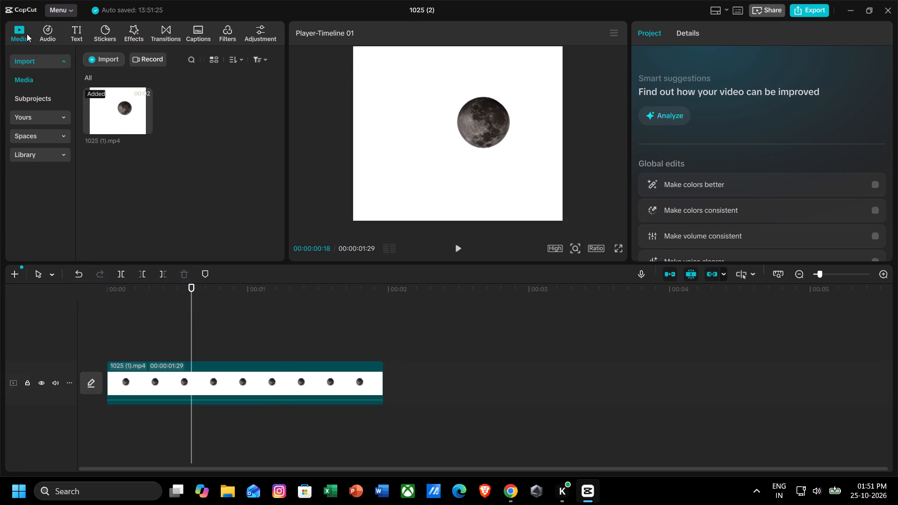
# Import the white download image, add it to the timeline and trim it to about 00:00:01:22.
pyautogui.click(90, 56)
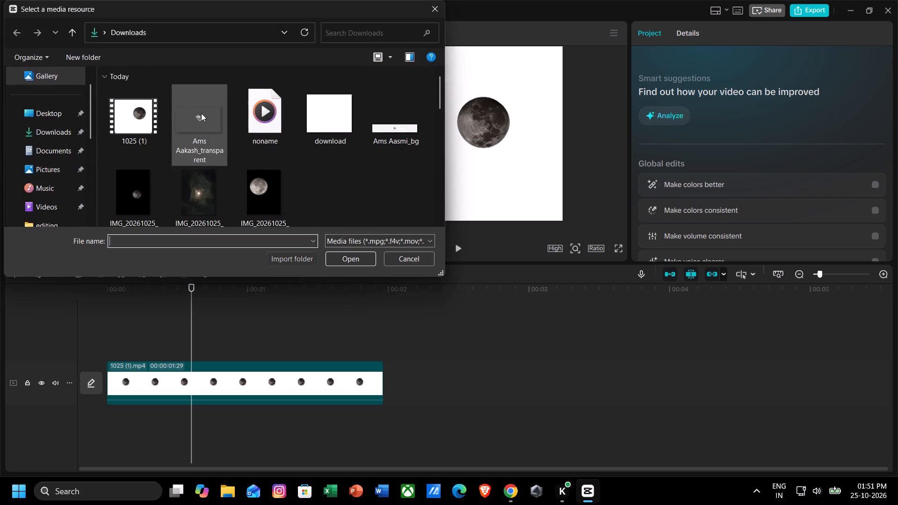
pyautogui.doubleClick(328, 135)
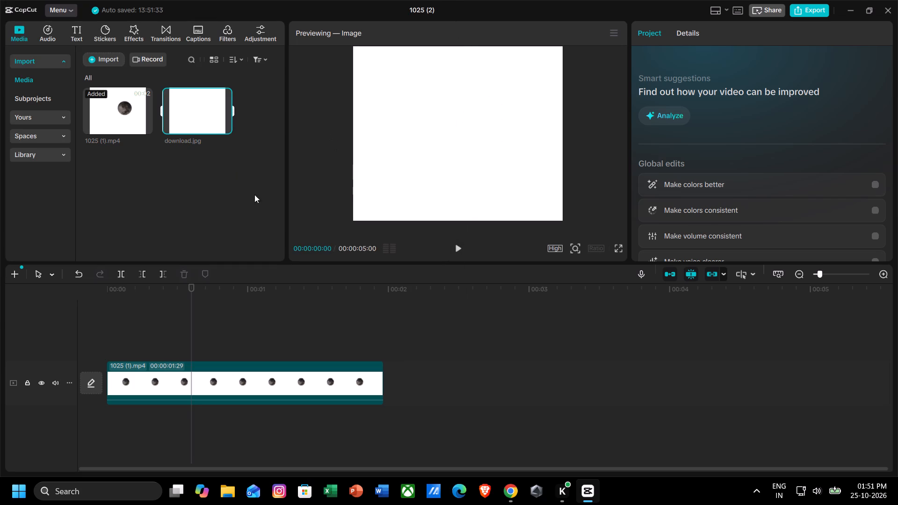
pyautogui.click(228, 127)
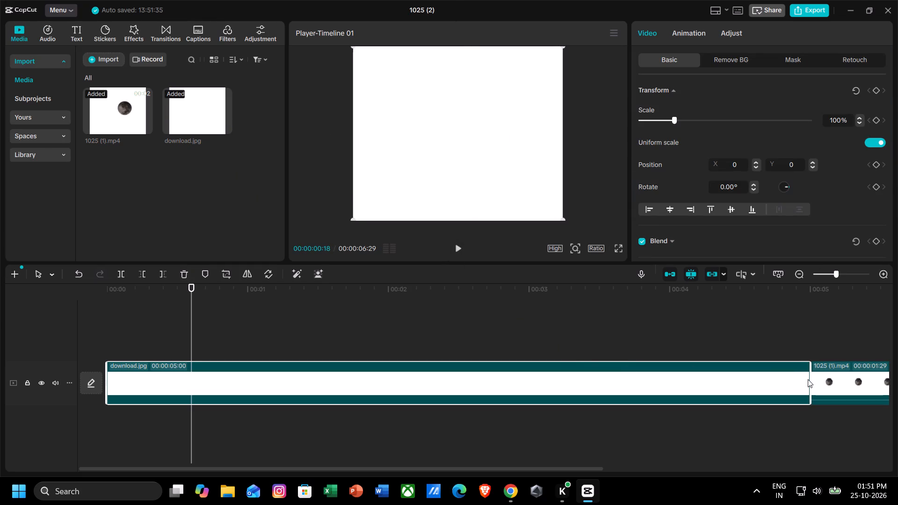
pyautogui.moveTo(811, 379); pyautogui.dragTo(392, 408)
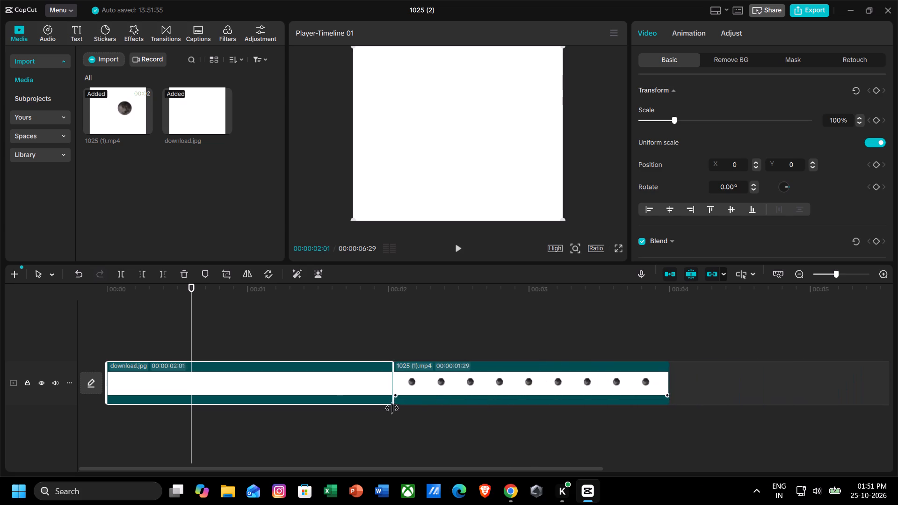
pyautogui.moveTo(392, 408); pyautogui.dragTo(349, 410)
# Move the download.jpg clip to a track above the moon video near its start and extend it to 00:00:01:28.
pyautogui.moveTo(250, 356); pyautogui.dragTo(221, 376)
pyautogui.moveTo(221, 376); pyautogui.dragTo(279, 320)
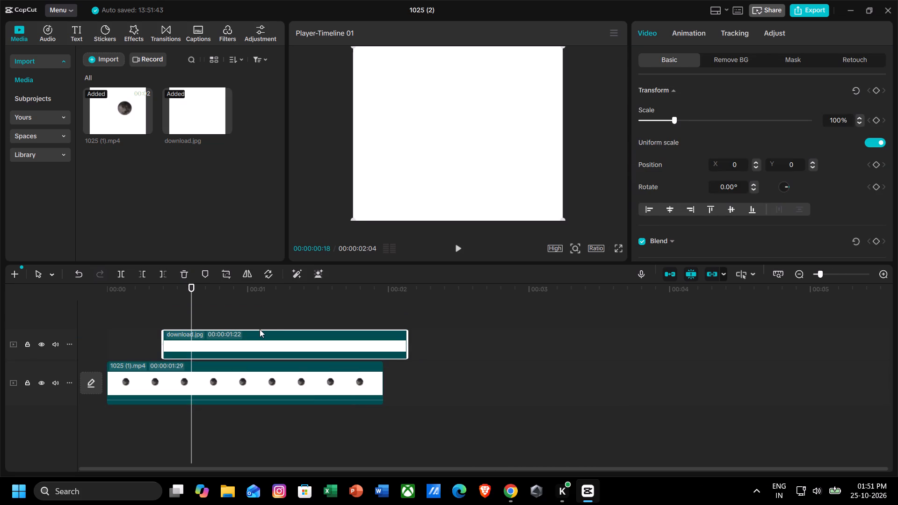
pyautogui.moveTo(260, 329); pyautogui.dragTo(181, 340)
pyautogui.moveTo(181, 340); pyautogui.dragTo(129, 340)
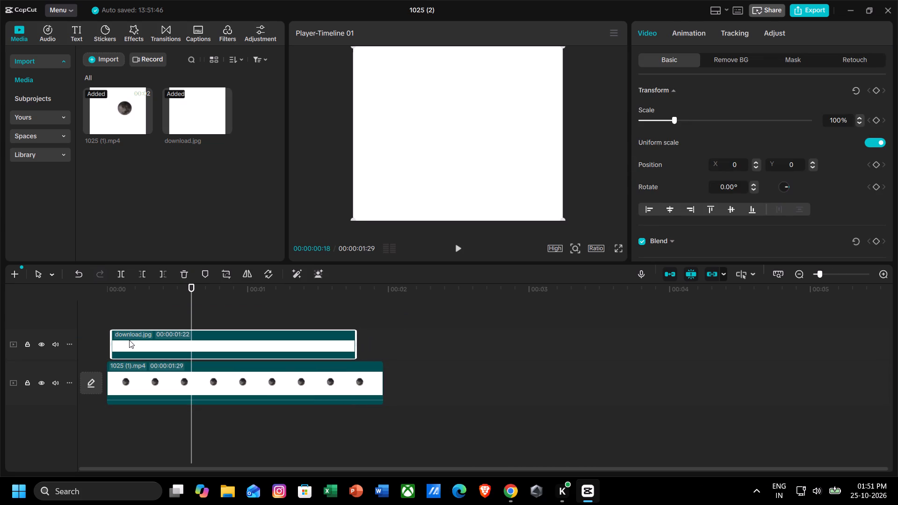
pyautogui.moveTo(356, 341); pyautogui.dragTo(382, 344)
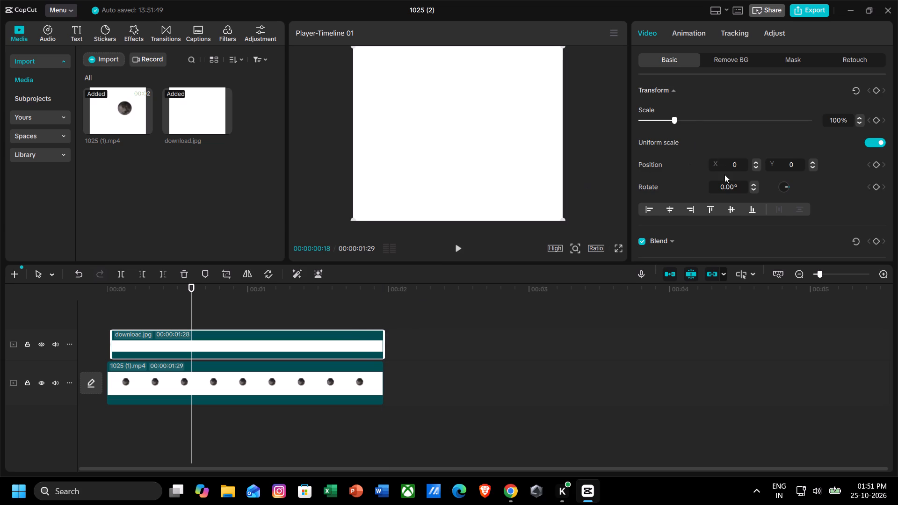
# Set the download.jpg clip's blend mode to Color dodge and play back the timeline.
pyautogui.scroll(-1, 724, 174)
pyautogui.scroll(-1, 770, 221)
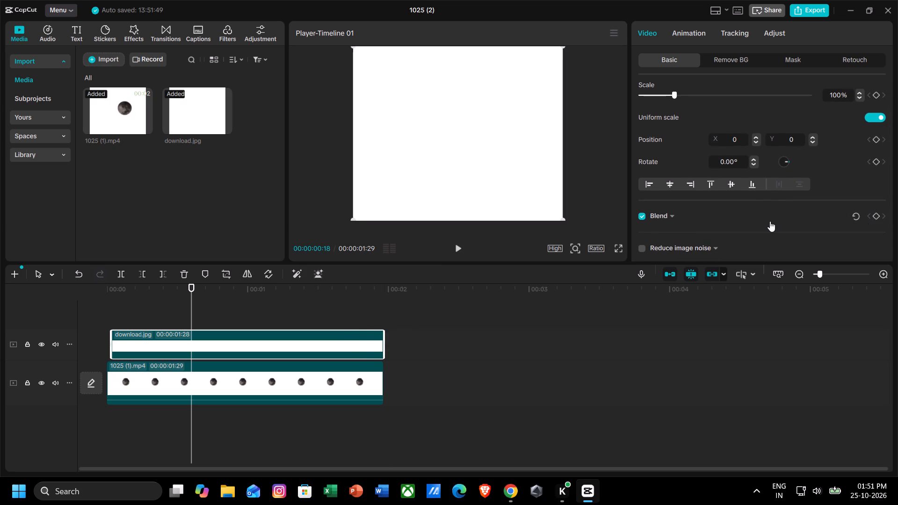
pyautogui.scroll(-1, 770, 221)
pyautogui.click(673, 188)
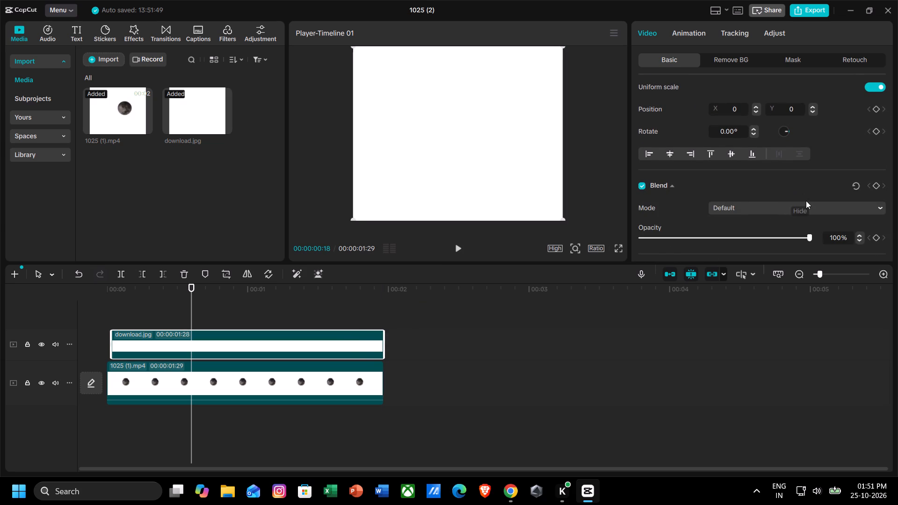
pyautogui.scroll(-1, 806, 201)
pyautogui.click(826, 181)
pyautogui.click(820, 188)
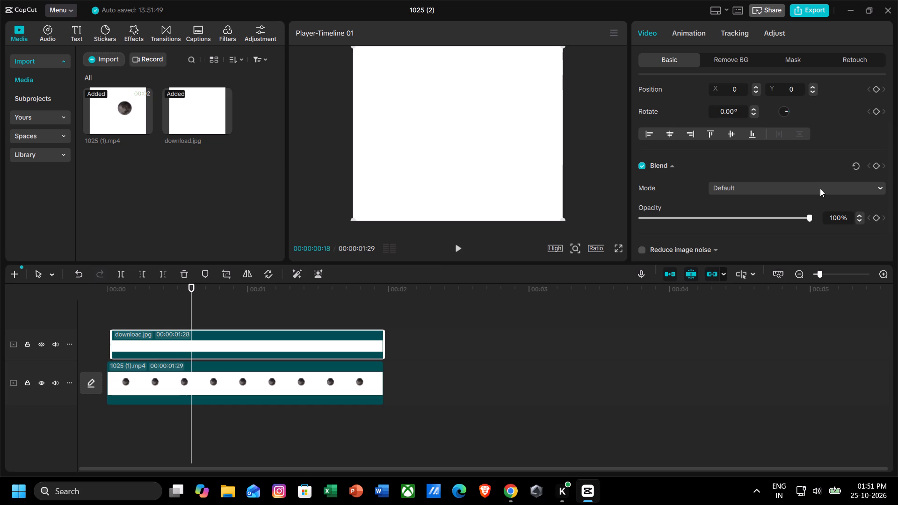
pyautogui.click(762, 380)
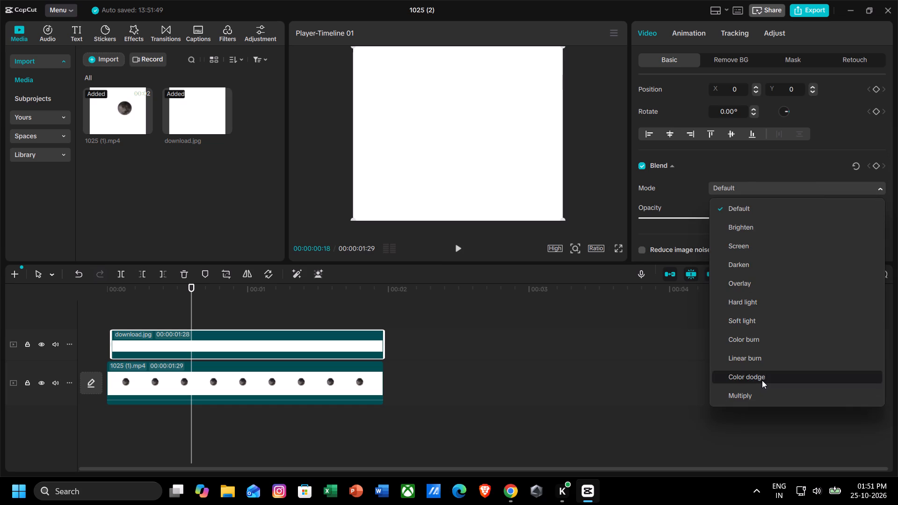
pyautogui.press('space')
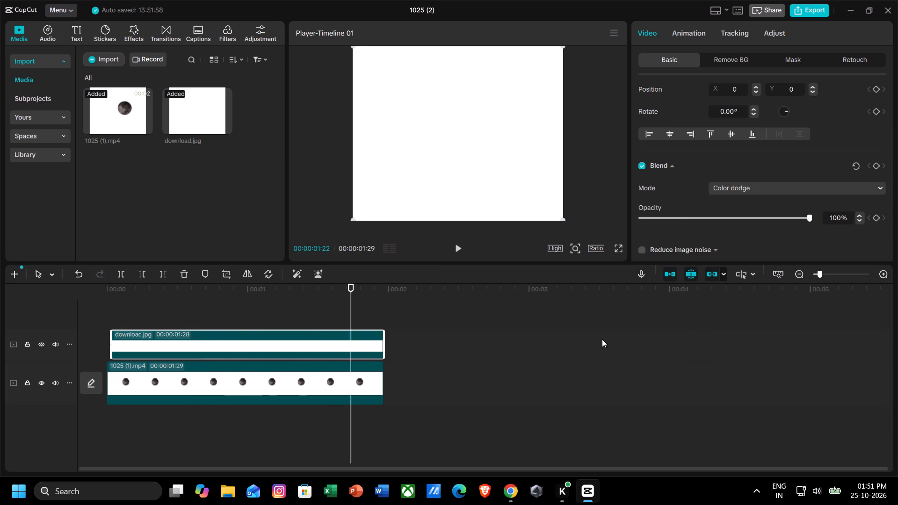
# Move the 1025 (1).mp4 clip above the download.jpg clip and trim its end to a duration of 00:00:01:28.
pyautogui.moveTo(257, 381); pyautogui.dragTo(262, 326)
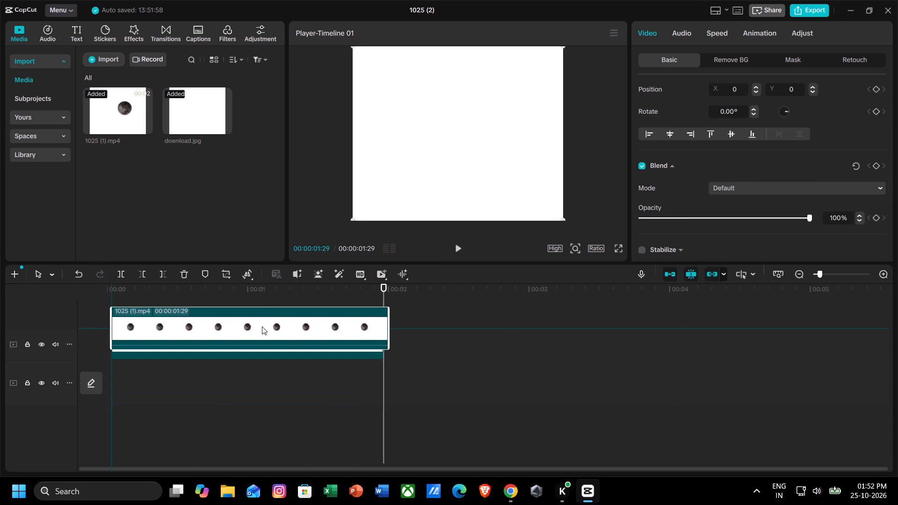
pyautogui.moveTo(262, 326); pyautogui.dragTo(258, 317)
pyautogui.moveTo(214, 339); pyautogui.dragTo(223, 339)
pyautogui.click(223, 339)
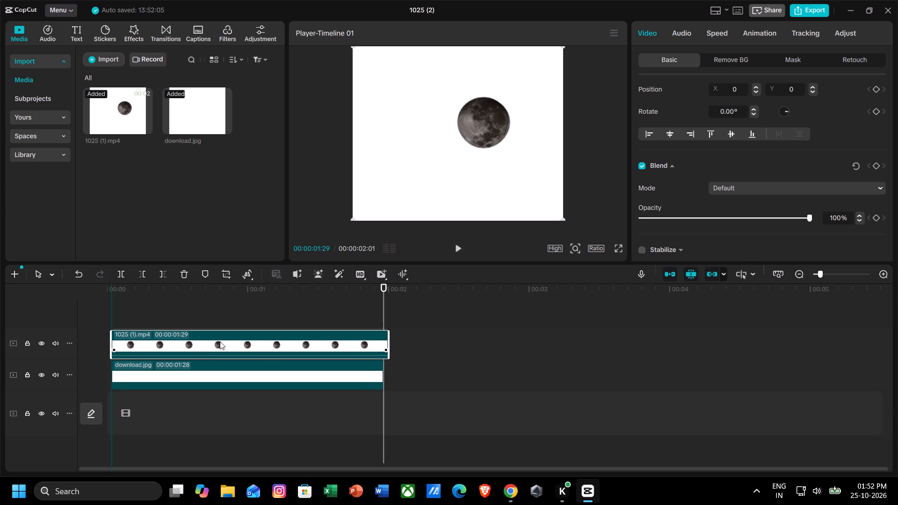
pyautogui.moveTo(390, 337); pyautogui.dragTo(383, 339)
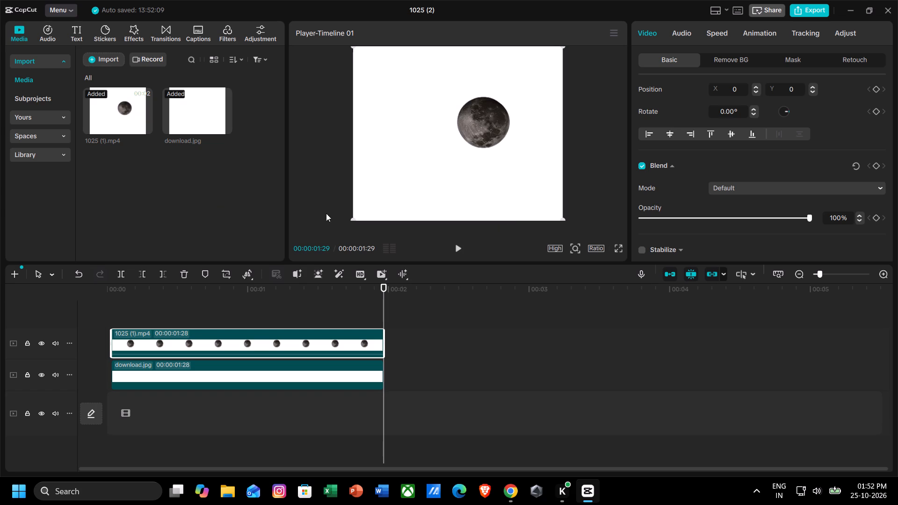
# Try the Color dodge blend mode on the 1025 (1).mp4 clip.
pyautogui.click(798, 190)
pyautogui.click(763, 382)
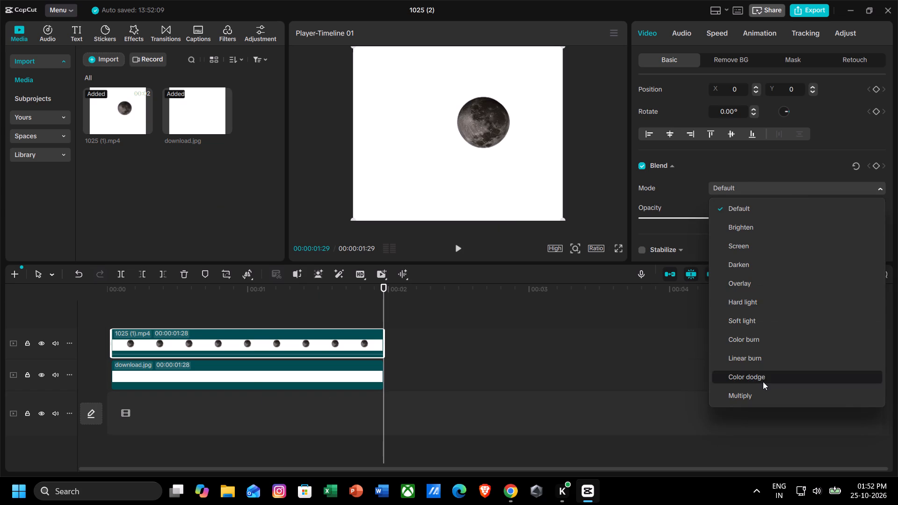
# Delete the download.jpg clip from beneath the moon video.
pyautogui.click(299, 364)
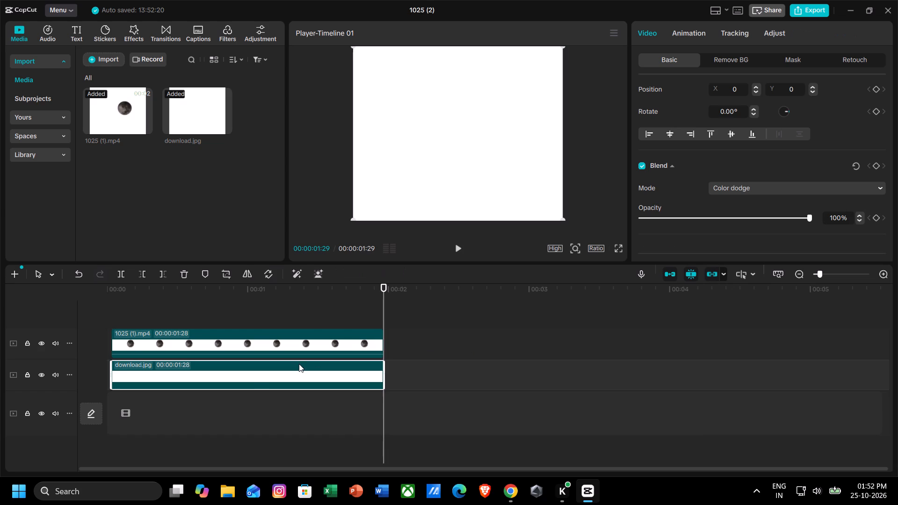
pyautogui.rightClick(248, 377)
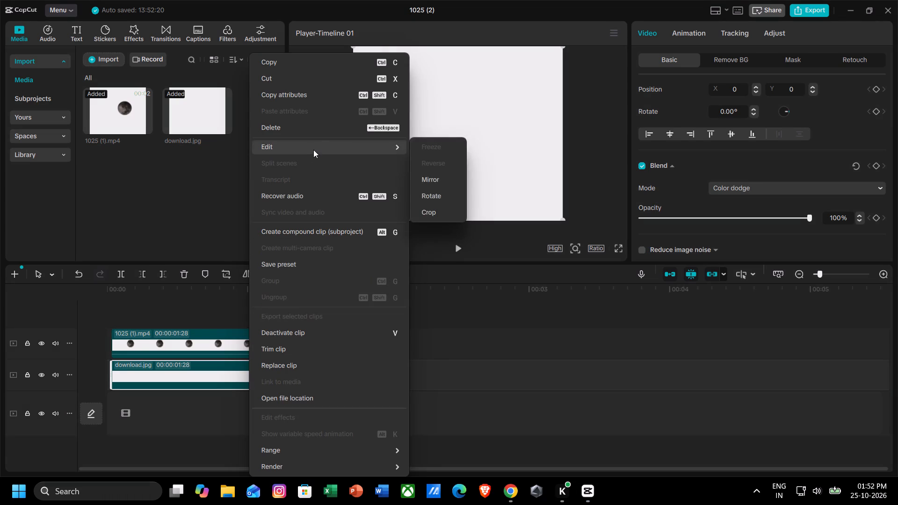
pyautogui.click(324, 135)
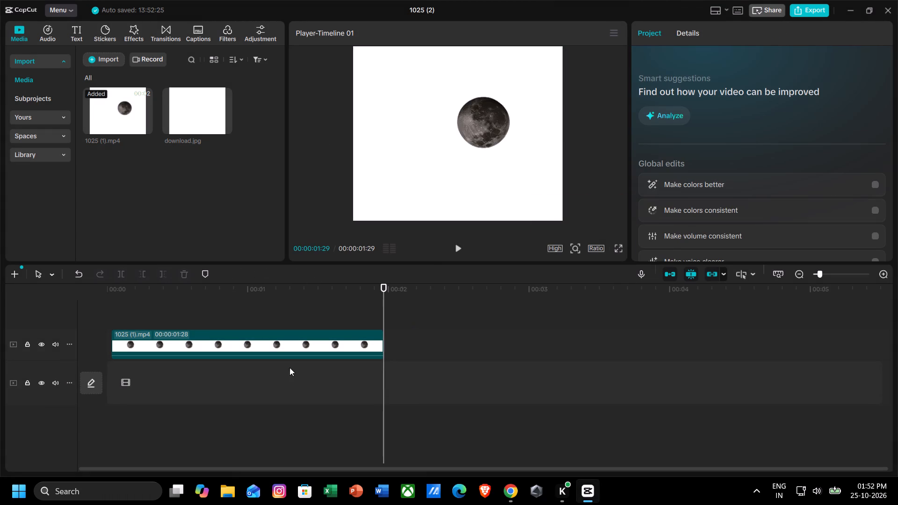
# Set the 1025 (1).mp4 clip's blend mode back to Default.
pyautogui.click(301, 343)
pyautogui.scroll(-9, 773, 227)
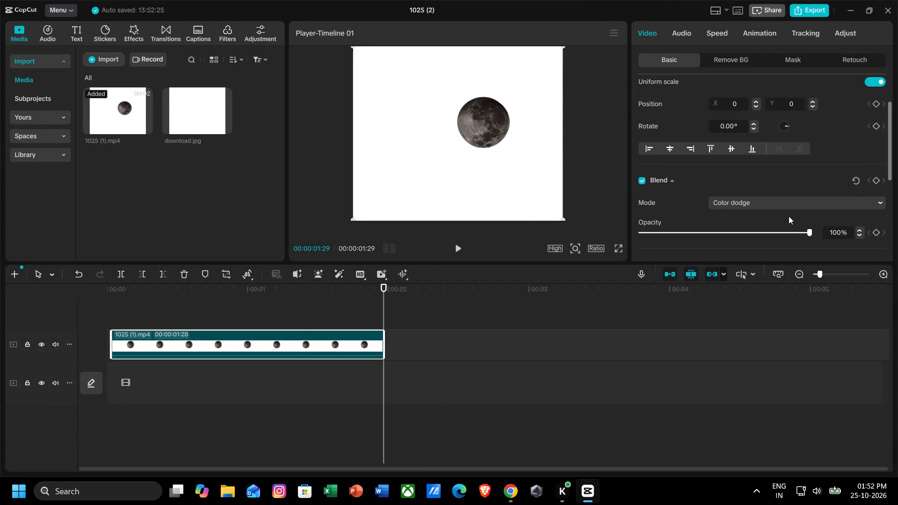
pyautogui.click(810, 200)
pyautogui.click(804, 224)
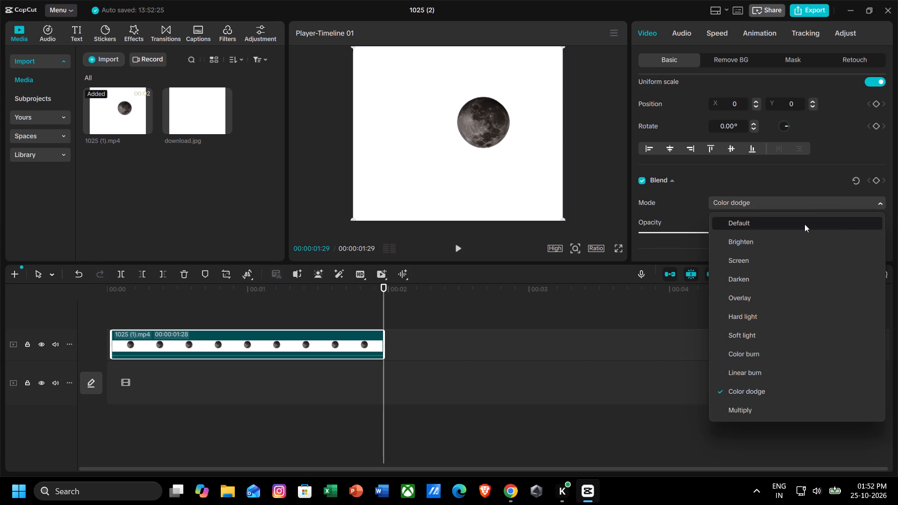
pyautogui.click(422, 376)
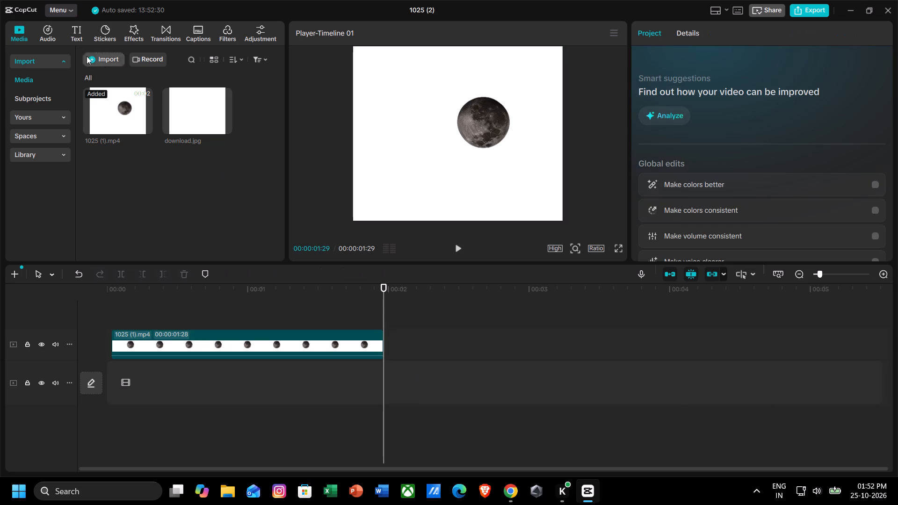
# Import IMG_20261025_034005039.jpg, add it to the main track below the moon video, trim it to 00:00:01:29 and play back.
pyautogui.click(88, 59)
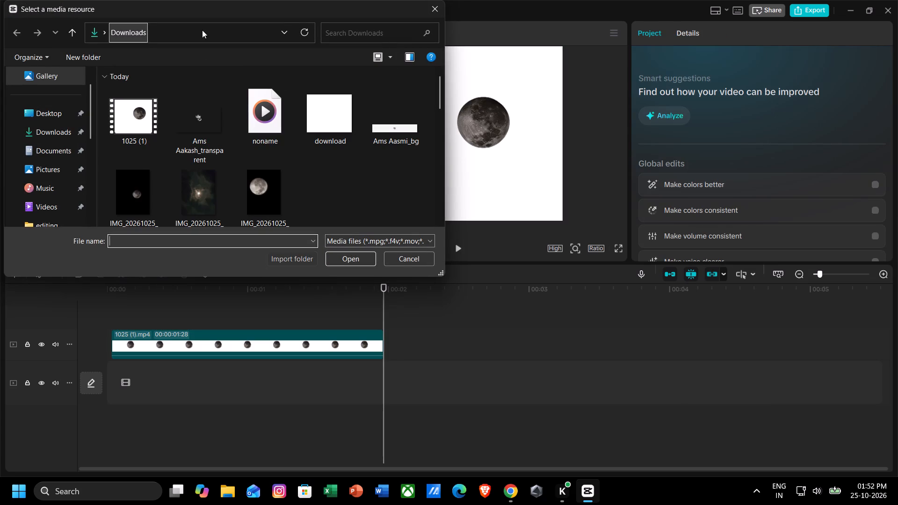
pyautogui.doubleClick(137, 191)
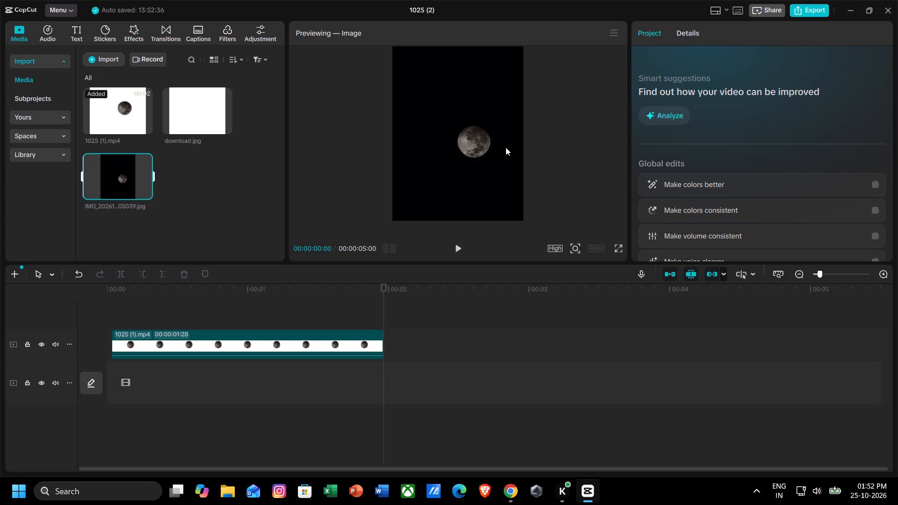
pyautogui.click(148, 191)
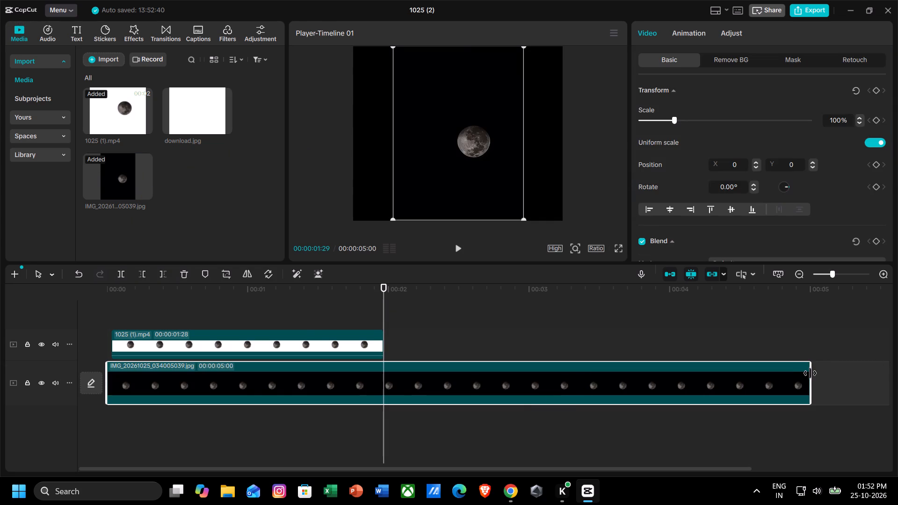
pyautogui.moveTo(810, 373); pyautogui.dragTo(378, 393)
pyautogui.press('space')
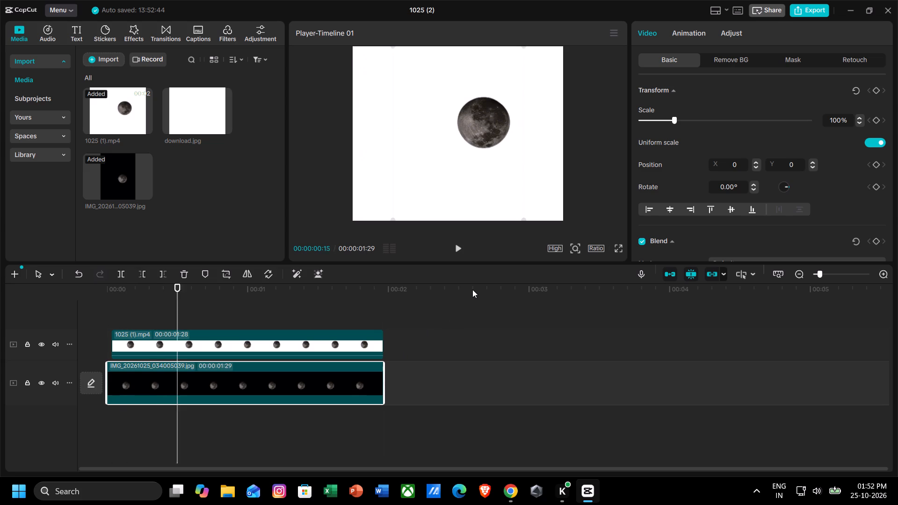
pyautogui.press('space')
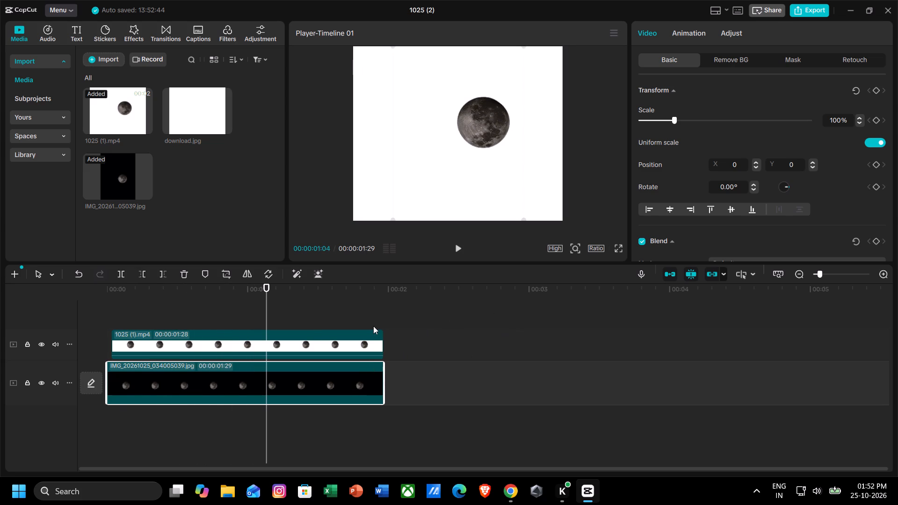
# Lower the opacity of the 1025 (1).mp4 clip to 20% so the moon photo beneath shows through.
pyautogui.click(373, 326)
pyautogui.click(356, 332)
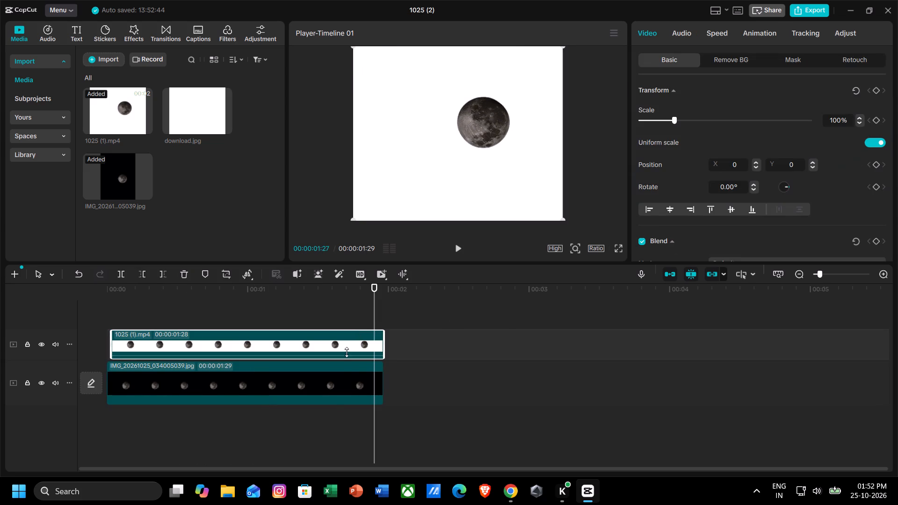
pyautogui.scroll(-1, 687, 166)
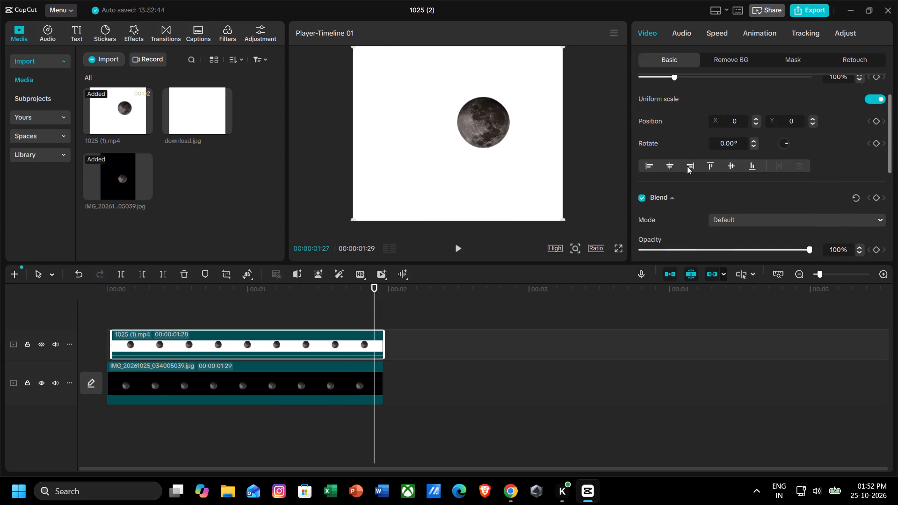
pyautogui.scroll(-1, 716, 173)
pyautogui.moveTo(810, 204); pyautogui.dragTo(674, 219)
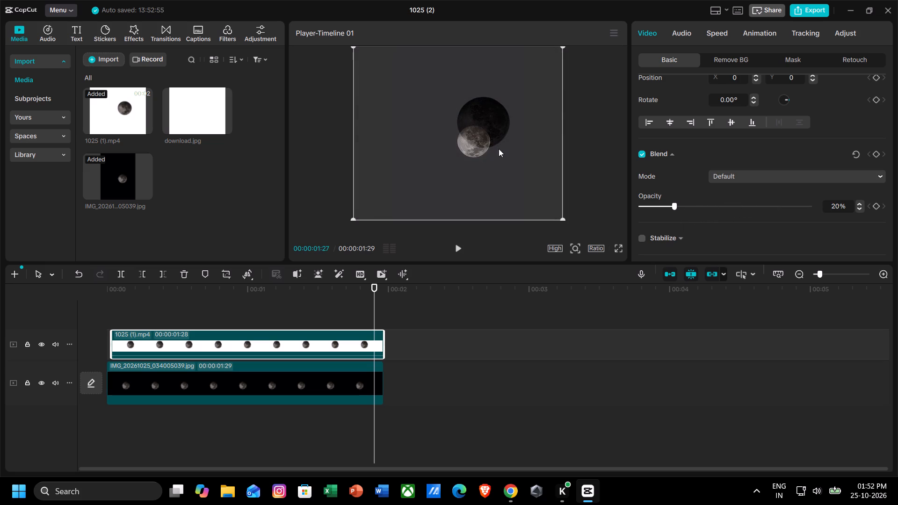
# Shrink and move the 1025 (1).mp4 clip to about X -59, Y -306, roughly overlapping its moon with the photo's moon.
pyautogui.moveTo(499, 149); pyautogui.dragTo(491, 166)
pyautogui.keyDown('ctrl'); pyautogui.scroll(-1, 491, 166); pyautogui.keyUp('ctrl')
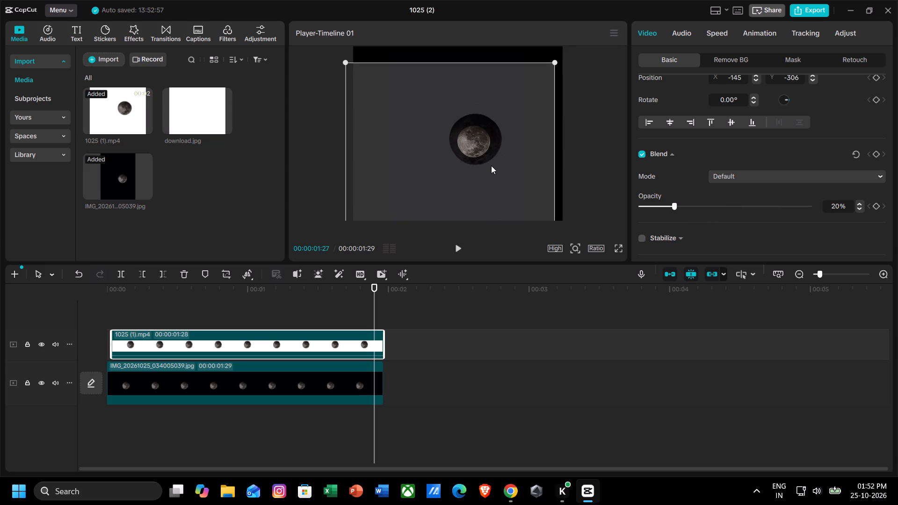
pyautogui.moveTo(556, 60); pyautogui.dragTo(529, 69)
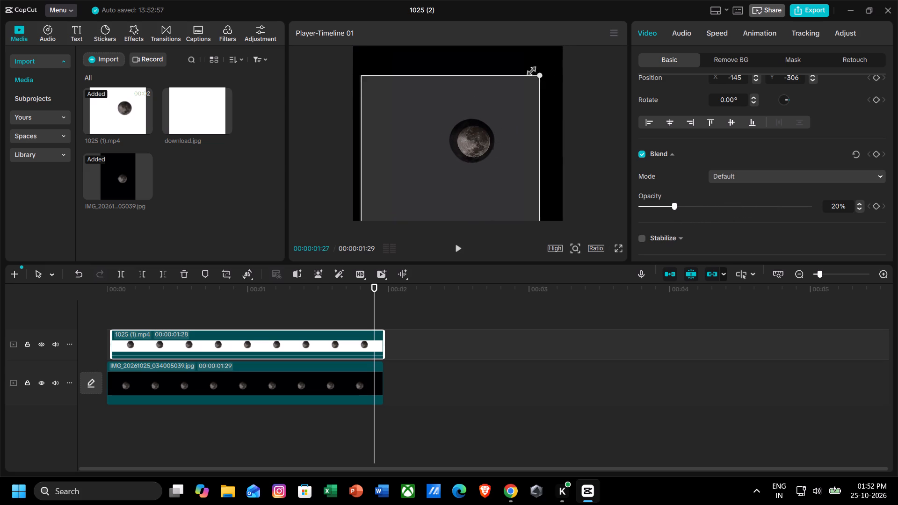
pyautogui.moveTo(529, 69); pyautogui.dragTo(520, 77)
pyautogui.moveTo(495, 103); pyautogui.dragTo(500, 103)
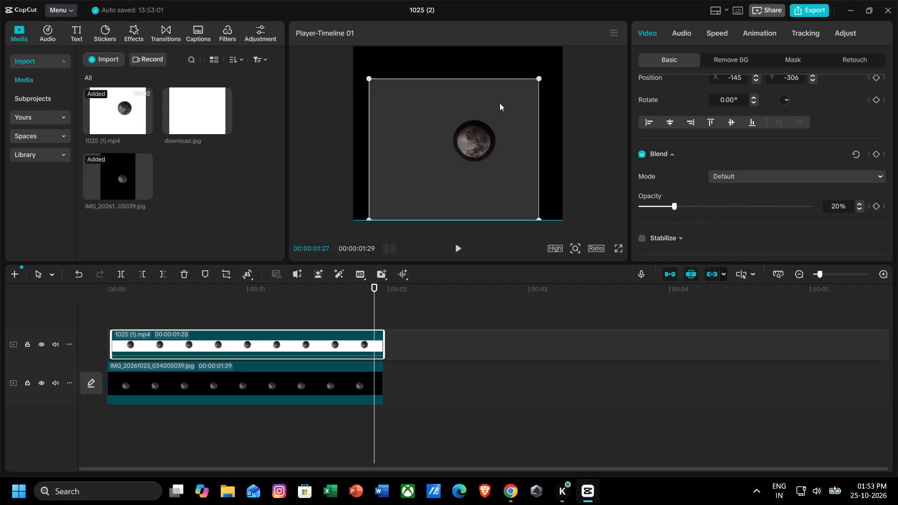
pyautogui.moveTo(500, 103); pyautogui.dragTo(502, 103)
pyautogui.moveTo(537, 76); pyautogui.dragTo(523, 79)
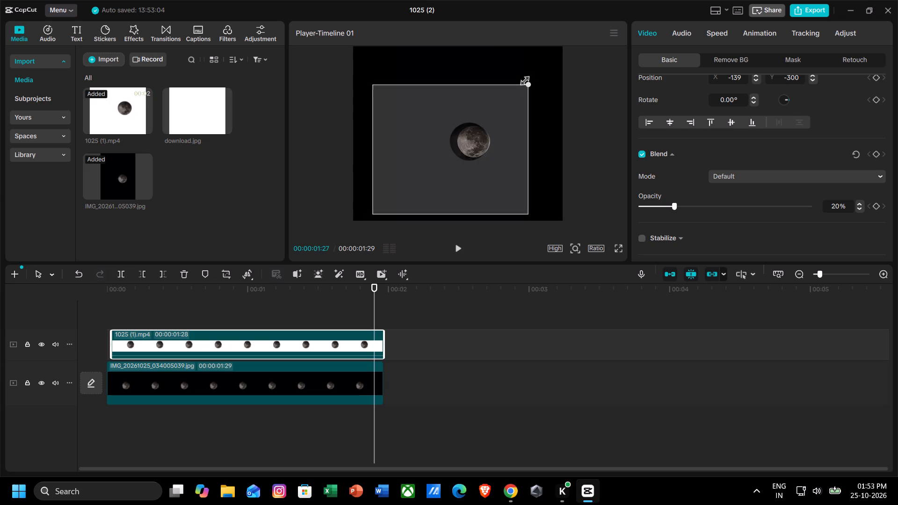
pyautogui.moveTo(523, 79); pyautogui.dragTo(516, 83)
pyautogui.moveTo(462, 123); pyautogui.dragTo(466, 125)
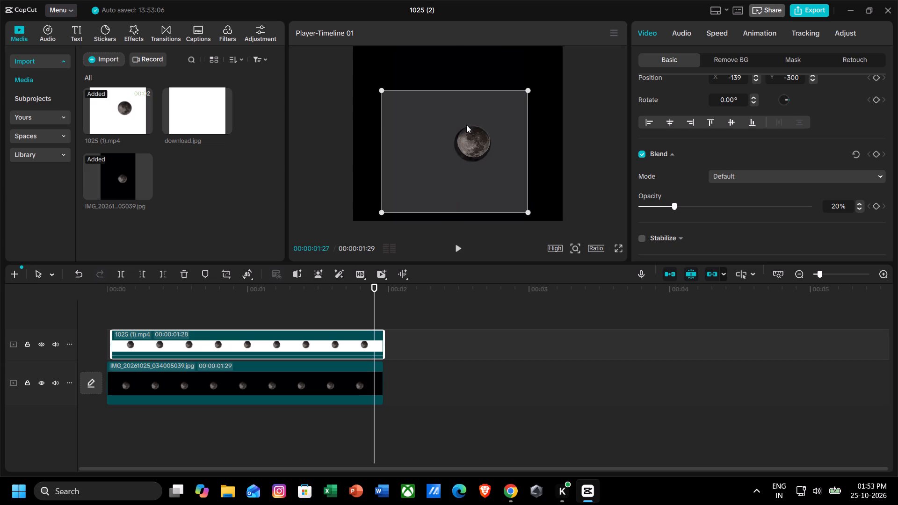
pyautogui.moveTo(466, 125); pyautogui.dragTo(466, 123)
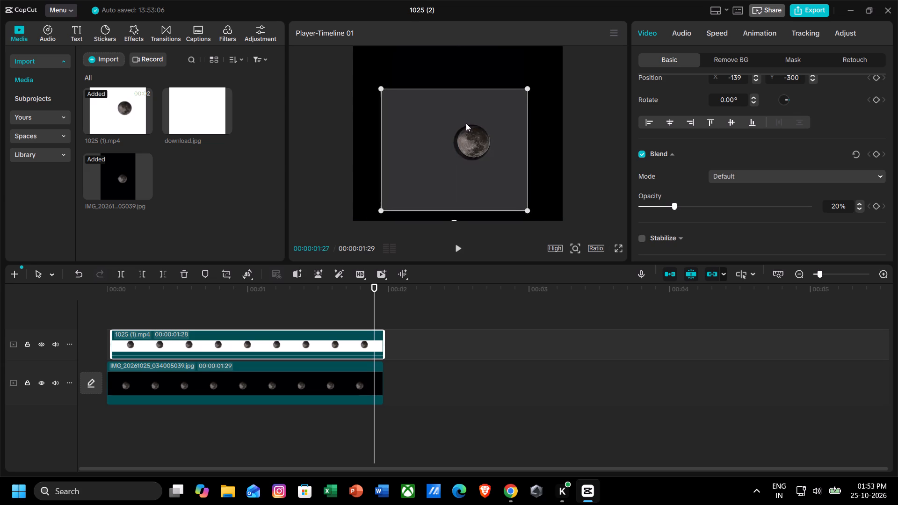
pyautogui.moveTo(466, 123); pyautogui.dragTo(466, 123)
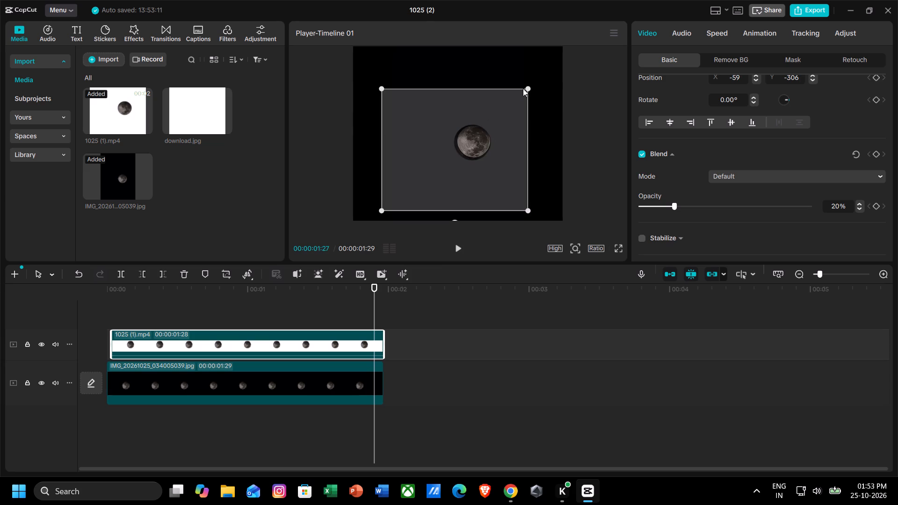
# Fine-tune the 1025 (1).mp4 clip to about 62% scale at X 0, Y -284, matching its moon to the photo's moon.
pyautogui.moveTo(525, 87); pyautogui.dragTo(523, 92)
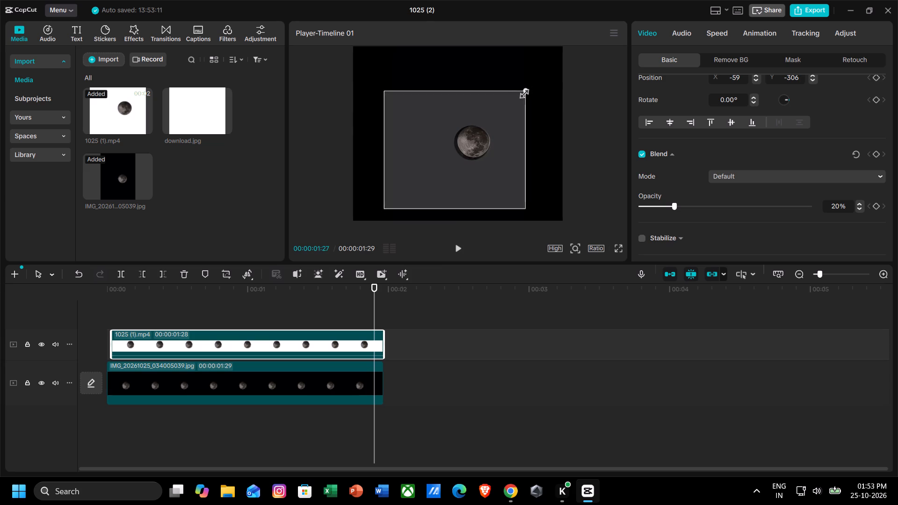
pyautogui.moveTo(523, 92); pyautogui.dragTo(522, 94)
pyautogui.click(494, 106)
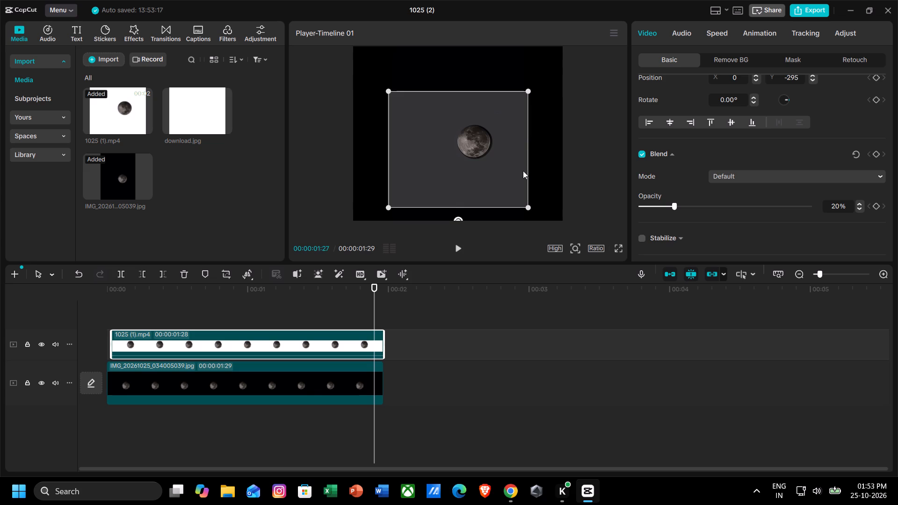
pyautogui.moveTo(527, 205); pyautogui.dragTo(522, 203)
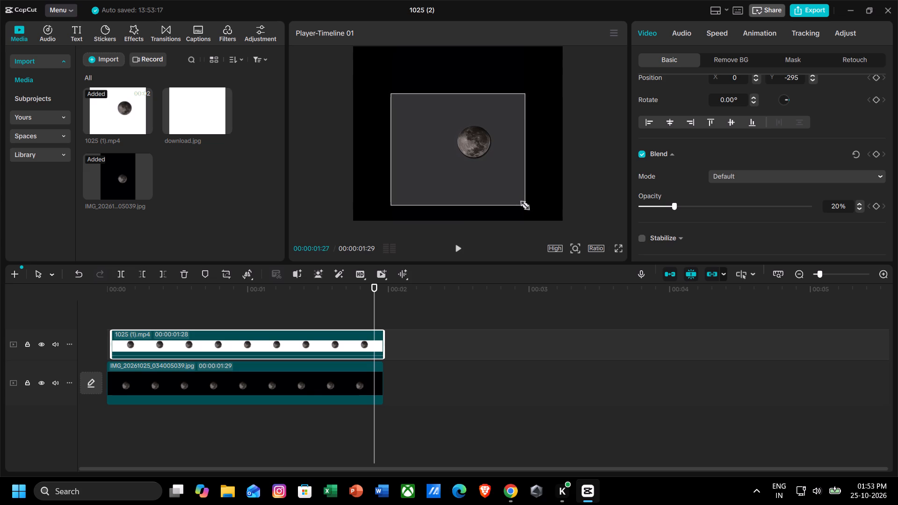
pyautogui.moveTo(522, 203); pyautogui.dragTo(521, 203)
pyautogui.click(509, 190)
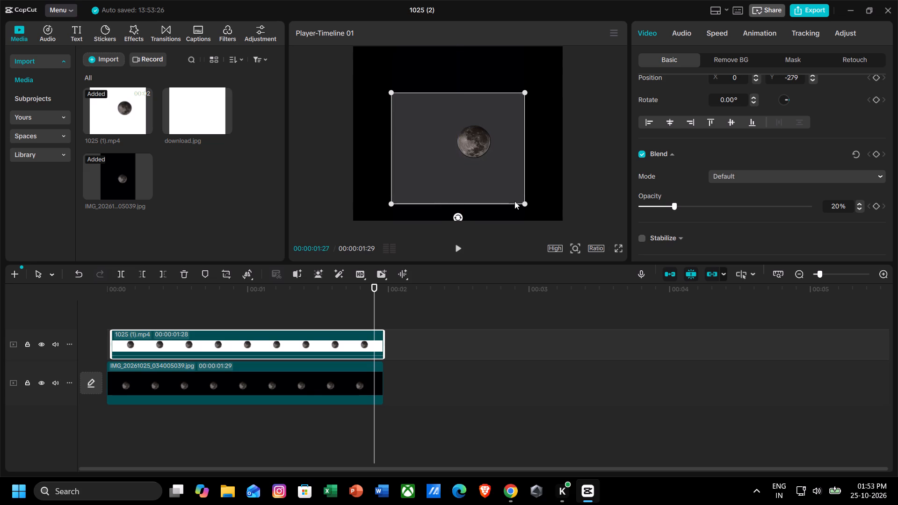
pyautogui.click(521, 202)
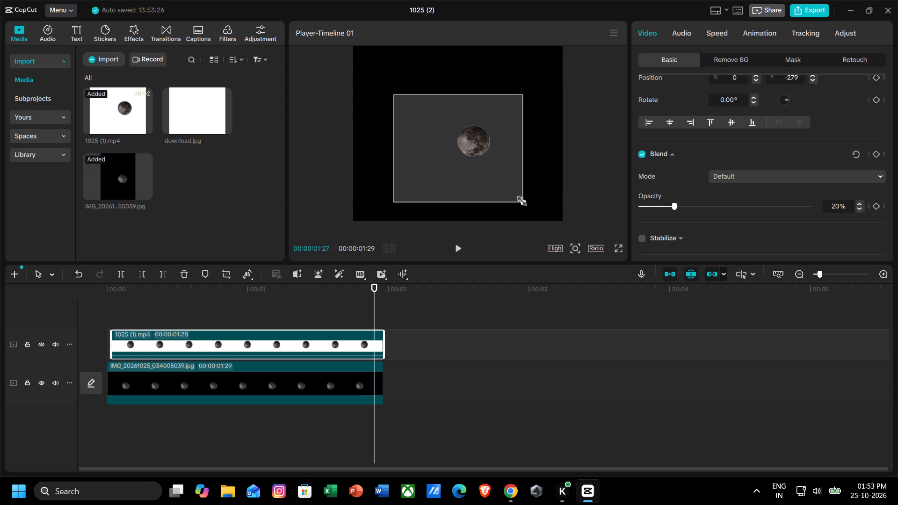
pyautogui.click(507, 191)
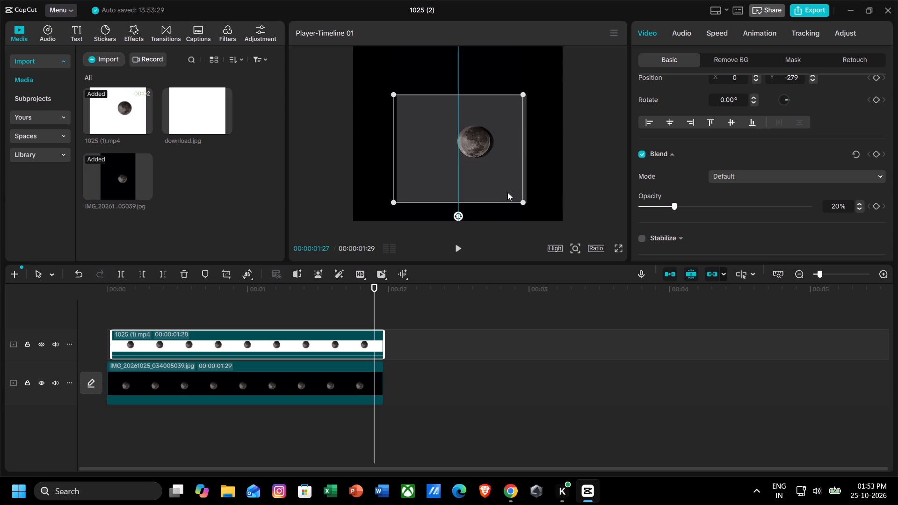
pyautogui.click(554, 185)
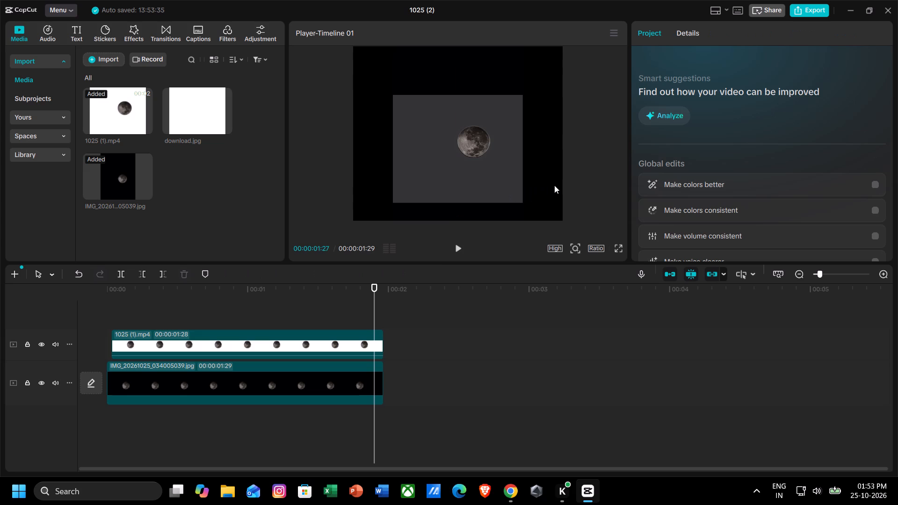
# Compare the 1025 (1).mp4 clip at different opacities and set its opacity to 13%.
pyautogui.click(515, 182)
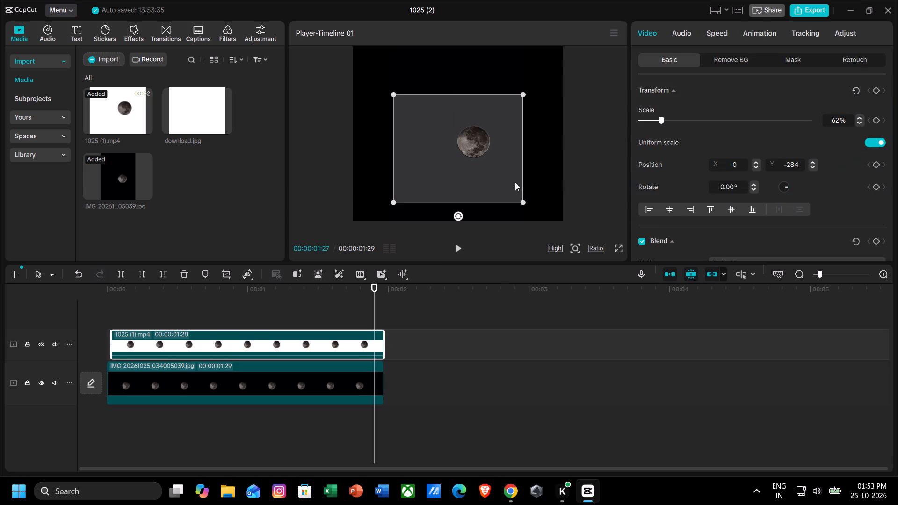
pyautogui.scroll(-1, 825, 167)
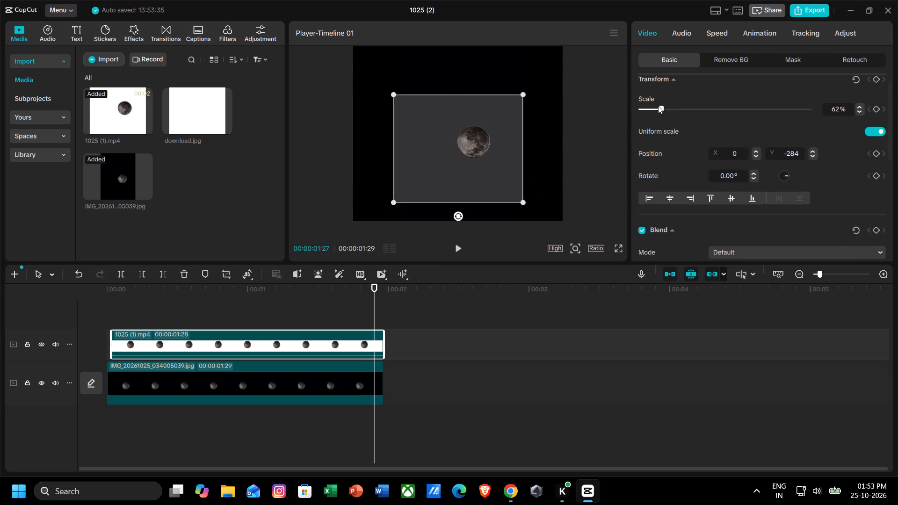
pyautogui.scroll(-1, 663, 109)
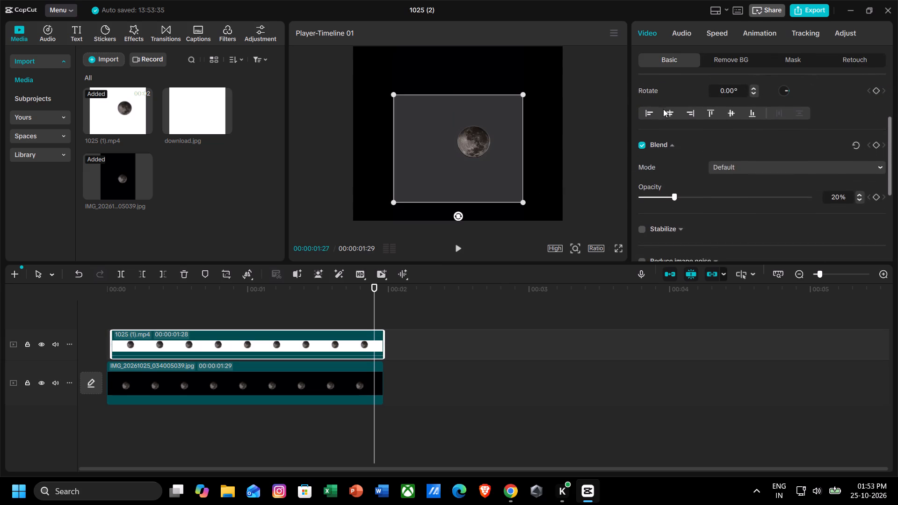
pyautogui.scroll(-1, 663, 109)
pyautogui.moveTo(675, 195); pyautogui.dragTo(876, 192)
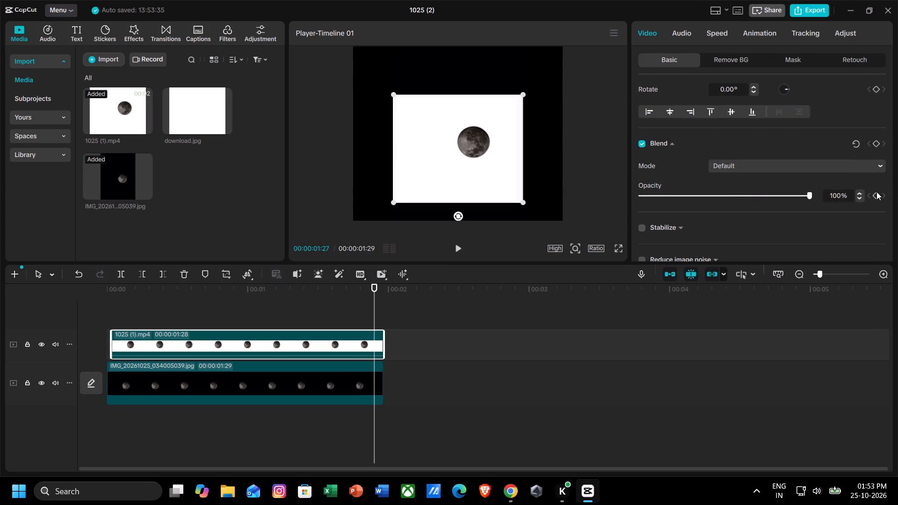
pyautogui.moveTo(876, 192); pyautogui.dragTo(587, 203)
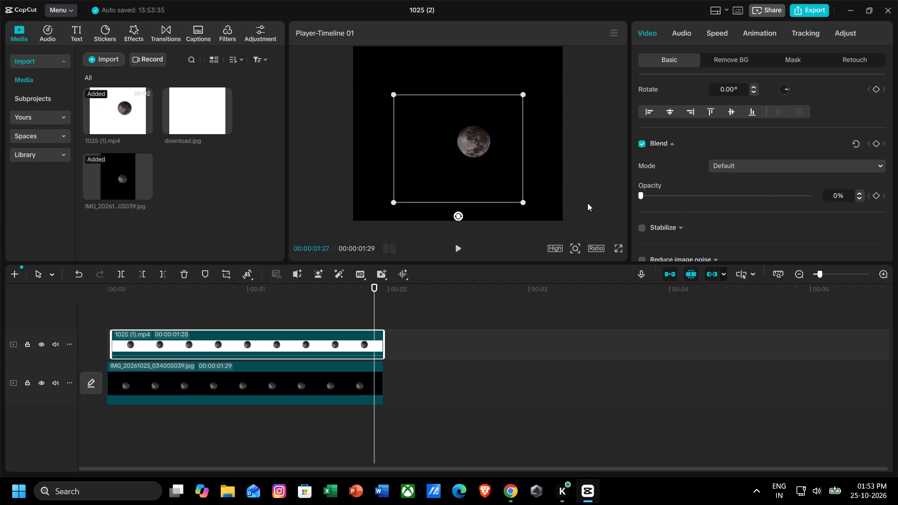
pyautogui.moveTo(587, 203); pyautogui.dragTo(700, 198)
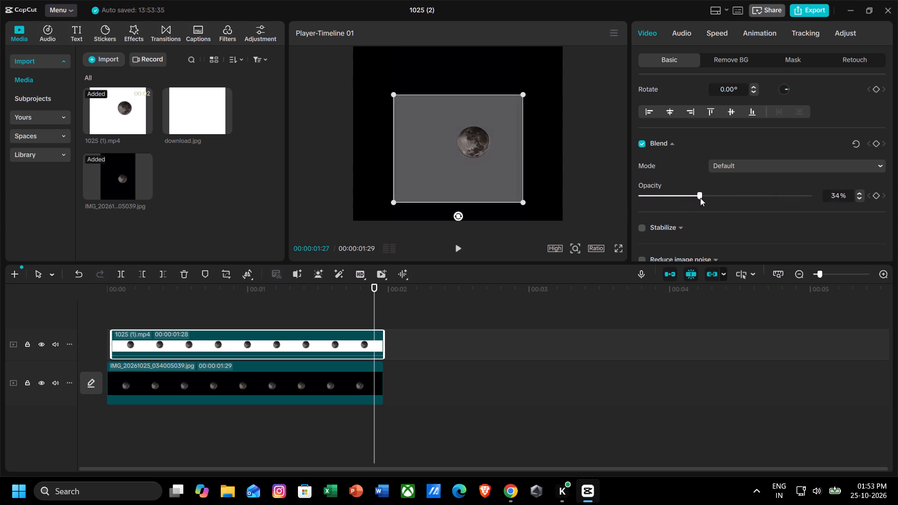
pyautogui.moveTo(700, 198); pyautogui.dragTo(663, 202)
pyautogui.scroll(-1, 663, 202)
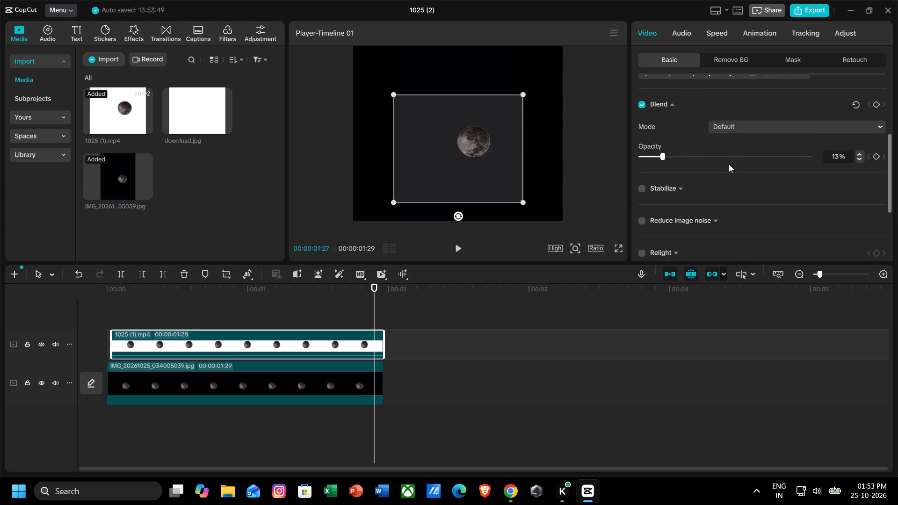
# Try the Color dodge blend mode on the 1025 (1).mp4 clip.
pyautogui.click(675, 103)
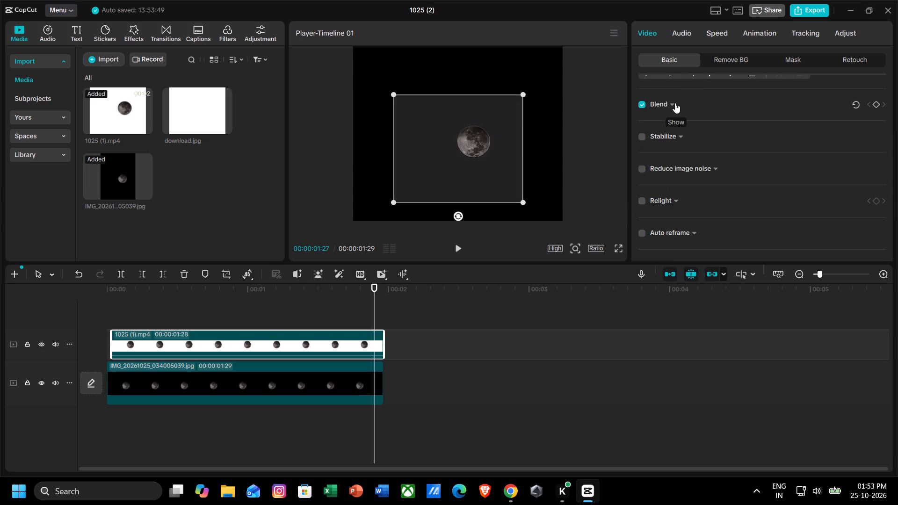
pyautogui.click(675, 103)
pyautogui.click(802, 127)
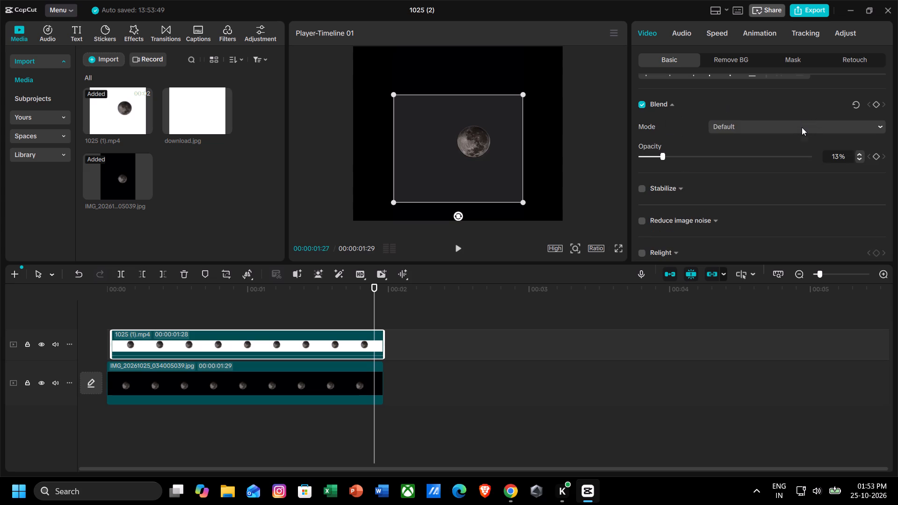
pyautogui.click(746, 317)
# Set the 1025 (1).mp4 clip's blend mode to Linear burn and check the composite in a full-screen preview.
pyautogui.click(758, 131)
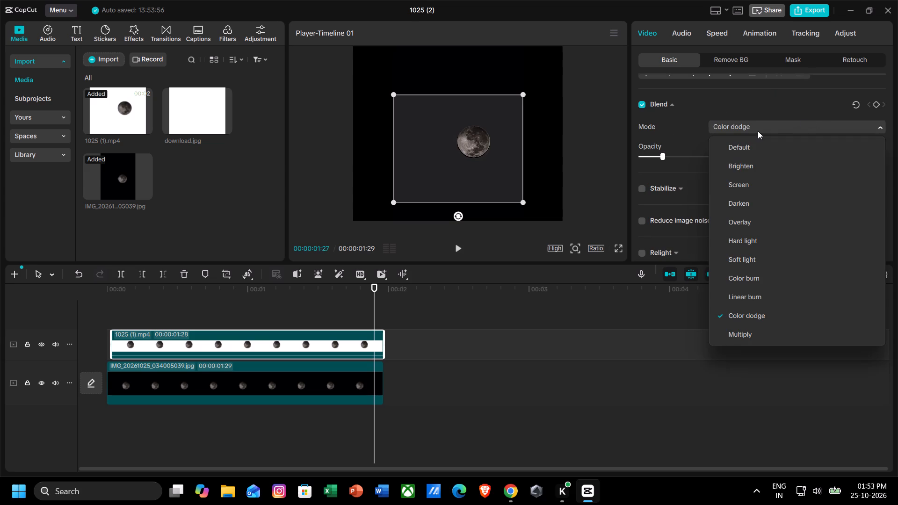
pyautogui.click(744, 303)
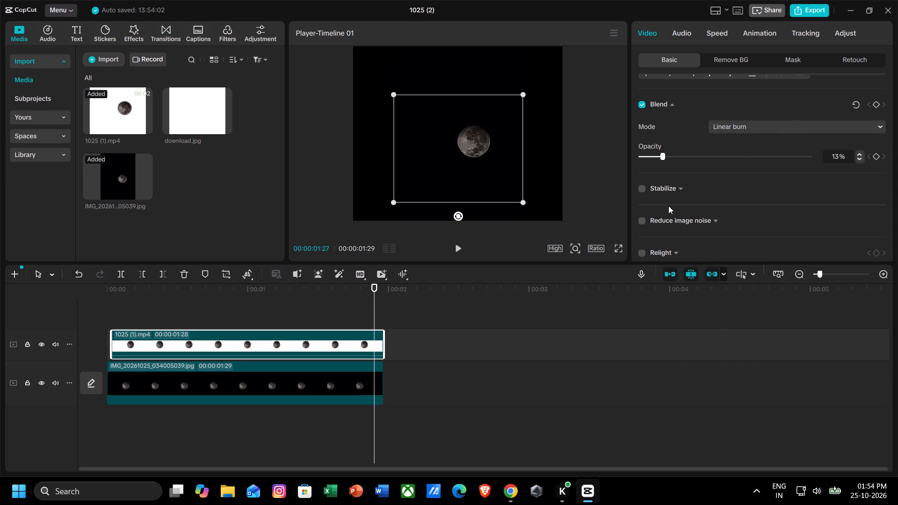
pyautogui.click(589, 179)
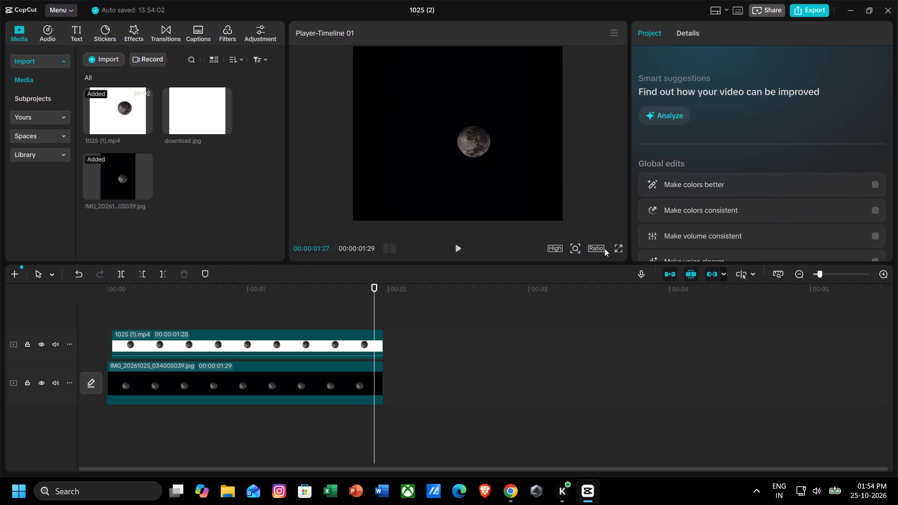
pyautogui.click(621, 251)
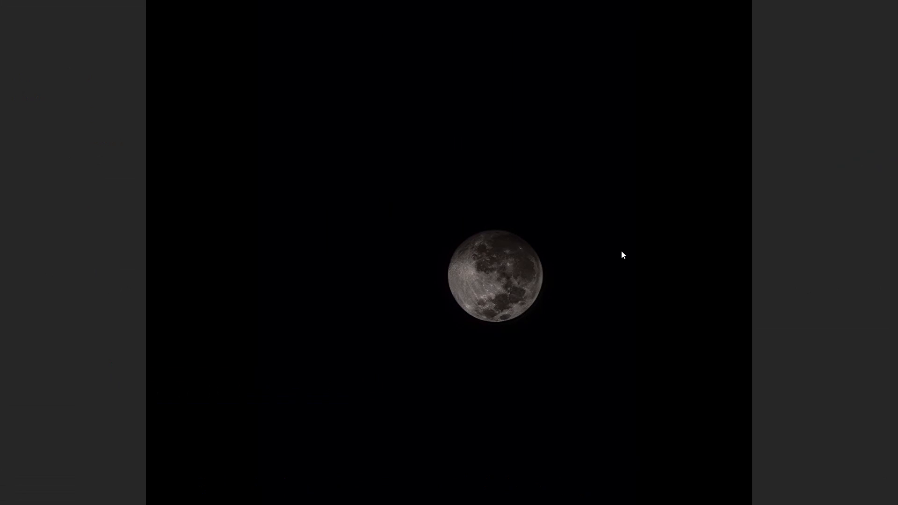
pyautogui.press('Escape')
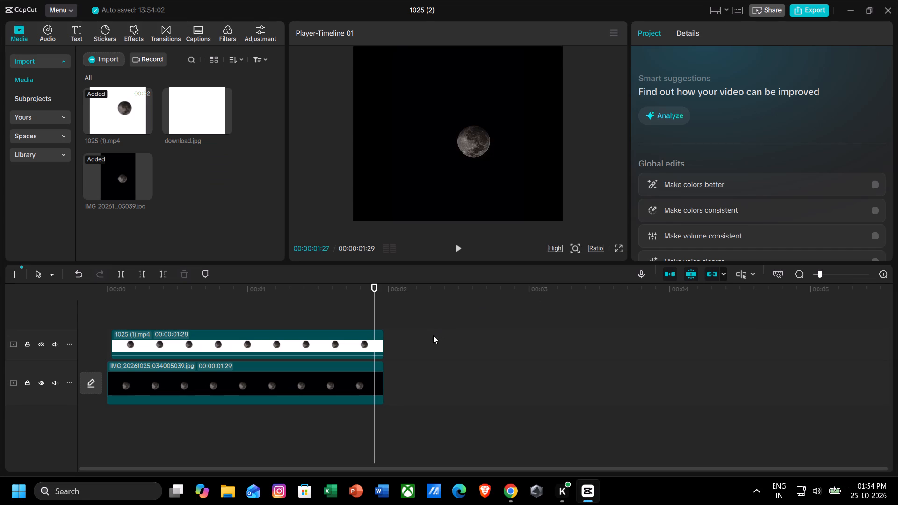
# Export the project as 1025 (2) in 2K mp4 format at 30fps without sharing it.
pyautogui.click(818, 10)
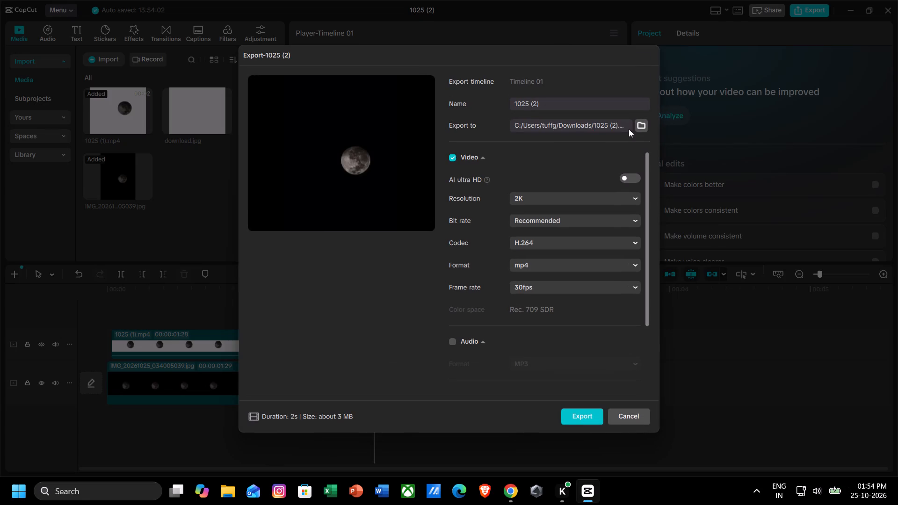
pyautogui.click(585, 414)
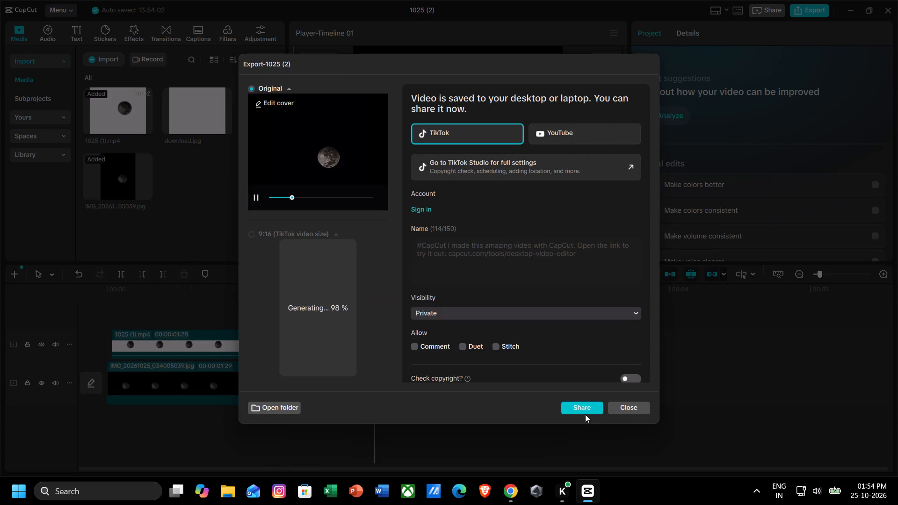
pyautogui.click(621, 407)
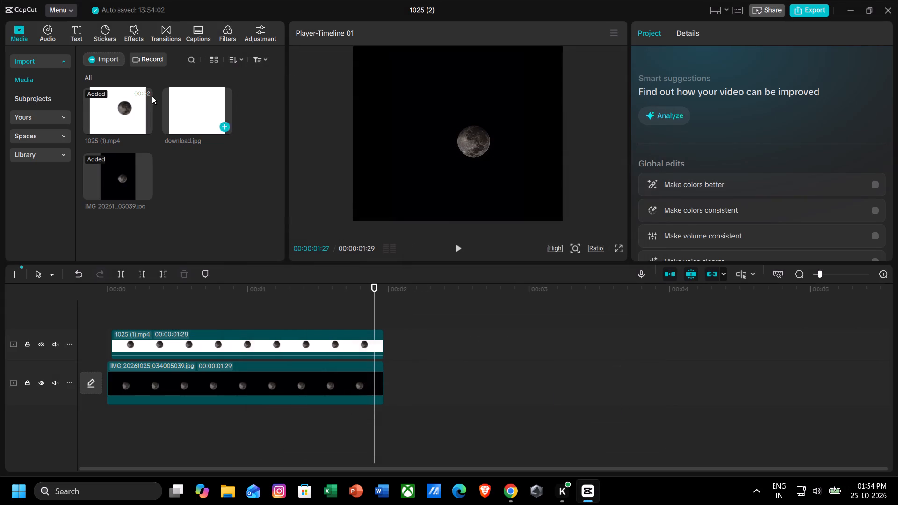
# Create a new project.
pyautogui.click(60, 10)
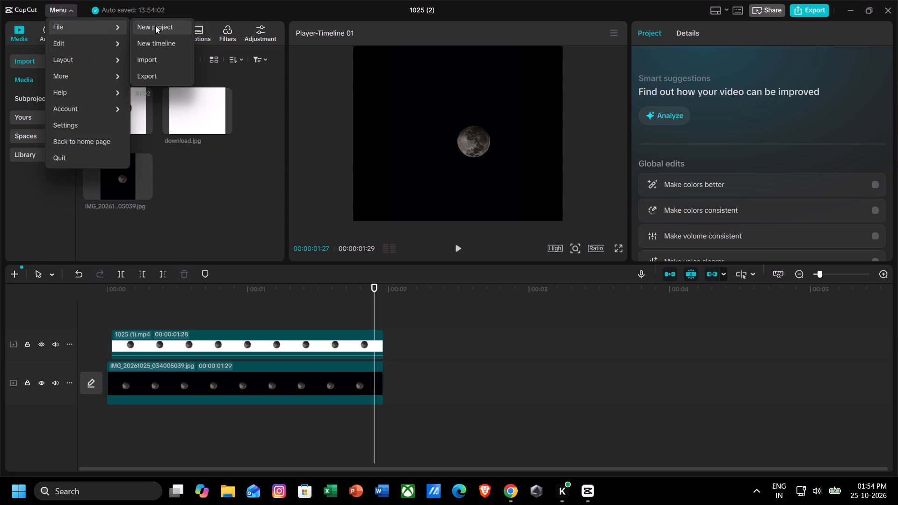
pyautogui.click(155, 26)
pyautogui.click(396, 279)
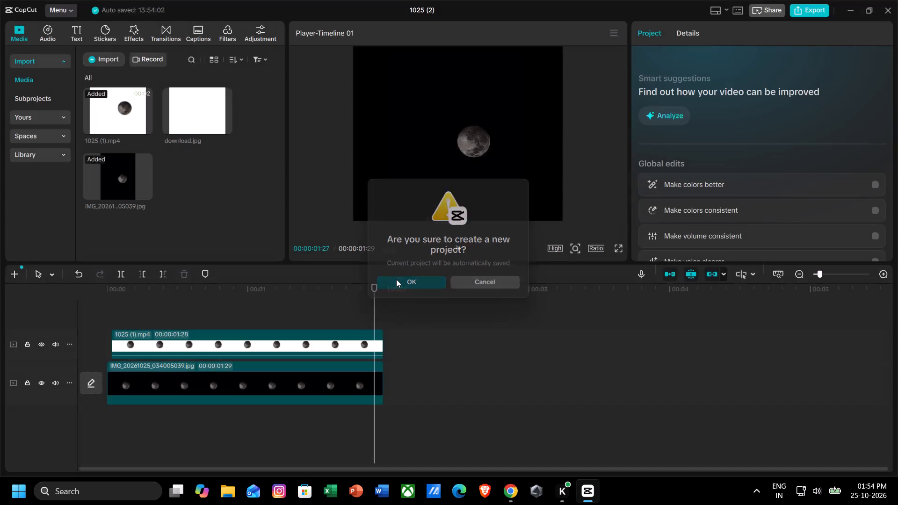
pyautogui.click(396, 279)
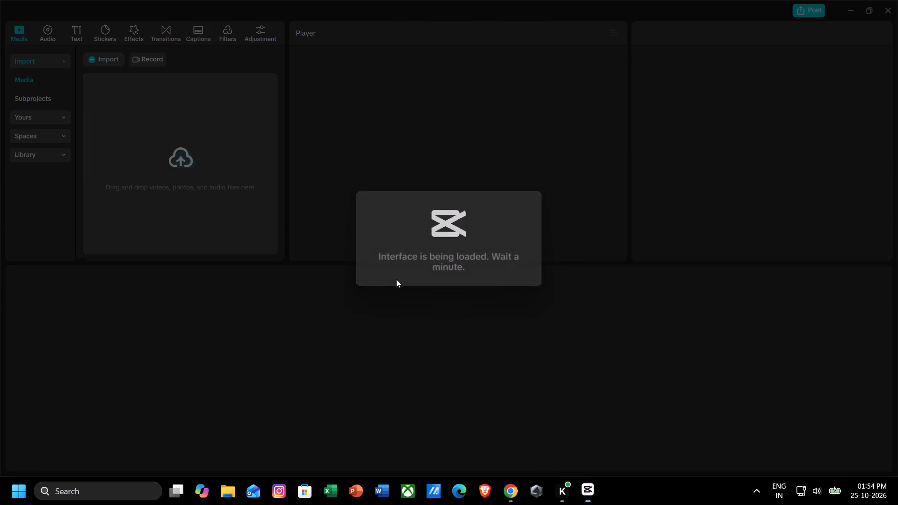
# Import 1025 (2).mp4 from Downloads onto the timeline, preview it briefly and return the playhead to the start.
pyautogui.click(168, 139)
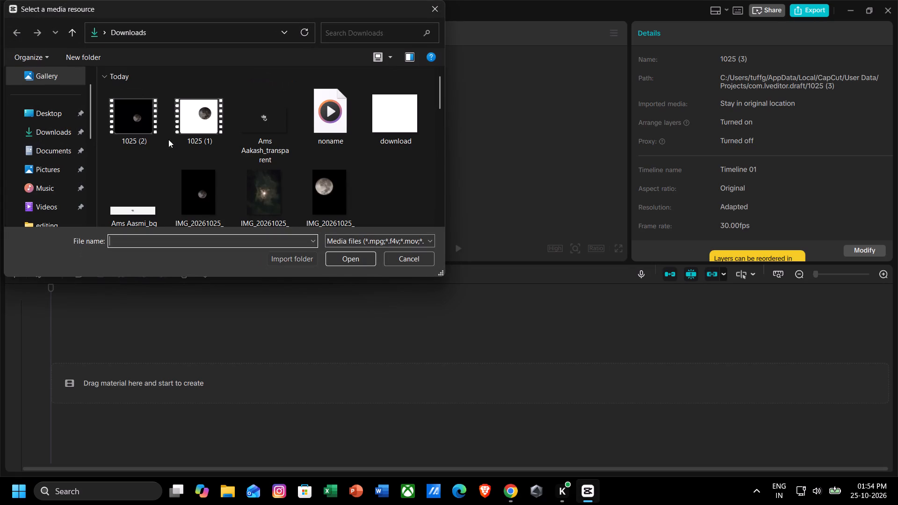
pyautogui.doubleClick(151, 124)
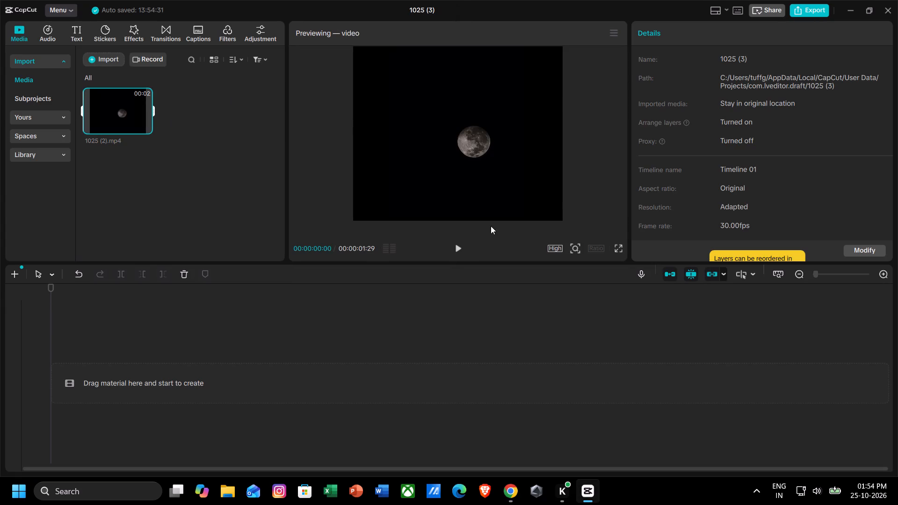
pyautogui.click(148, 130)
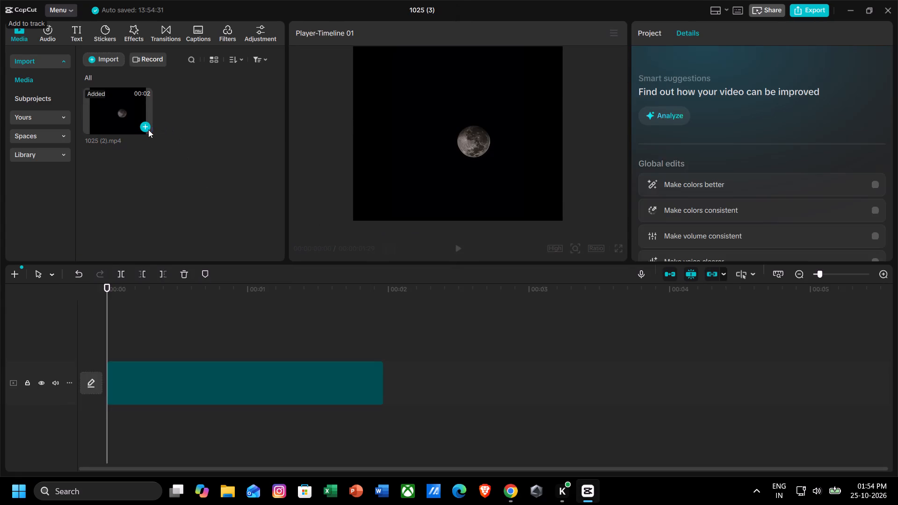
pyautogui.press('space')
pyautogui.press('space')
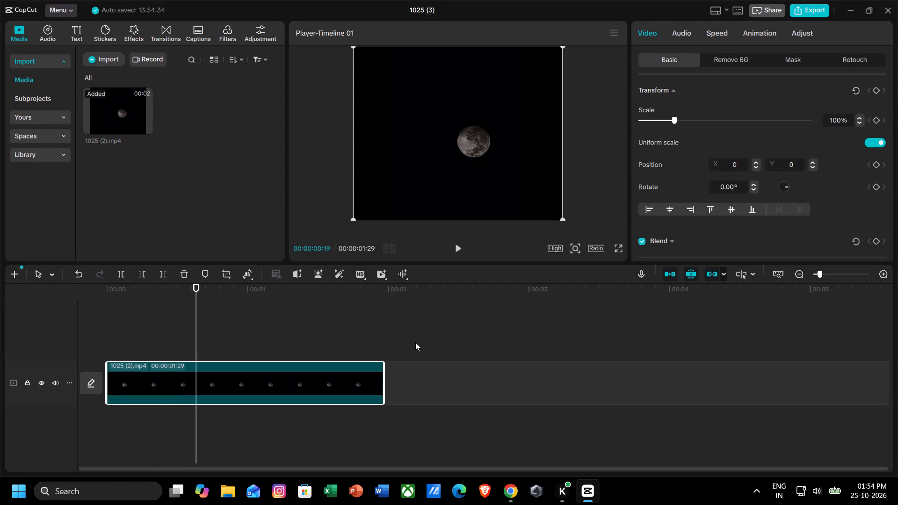
pyautogui.moveTo(566, 213); pyautogui.dragTo(407, 210)
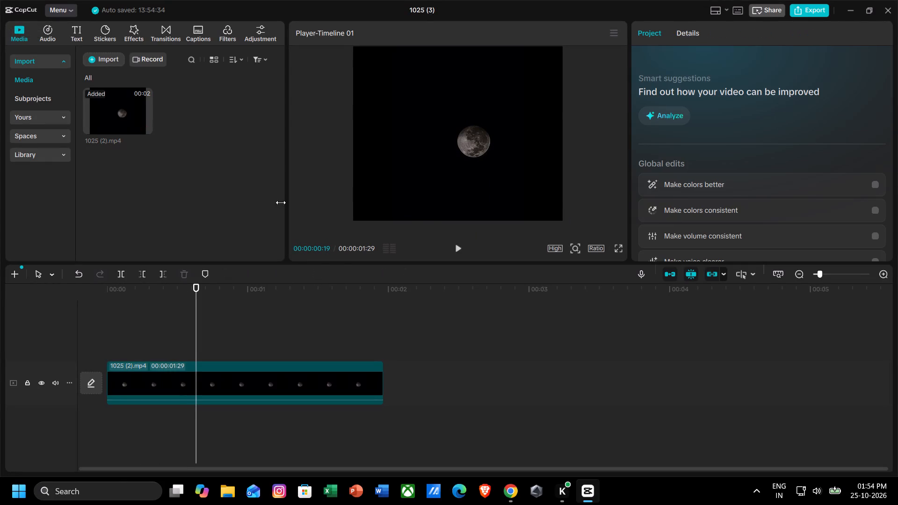
pyautogui.moveTo(193, 286); pyautogui.dragTo(58, 304)
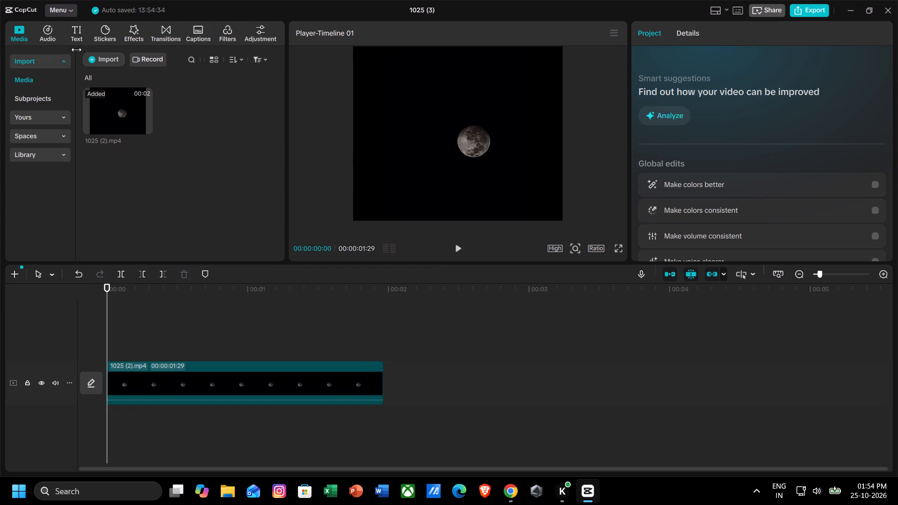
# Import download.jpg, trim it to 00:00:01:10 and place it on a track above 1025 (2).mp4, starting at 00:00.
pyautogui.click(97, 59)
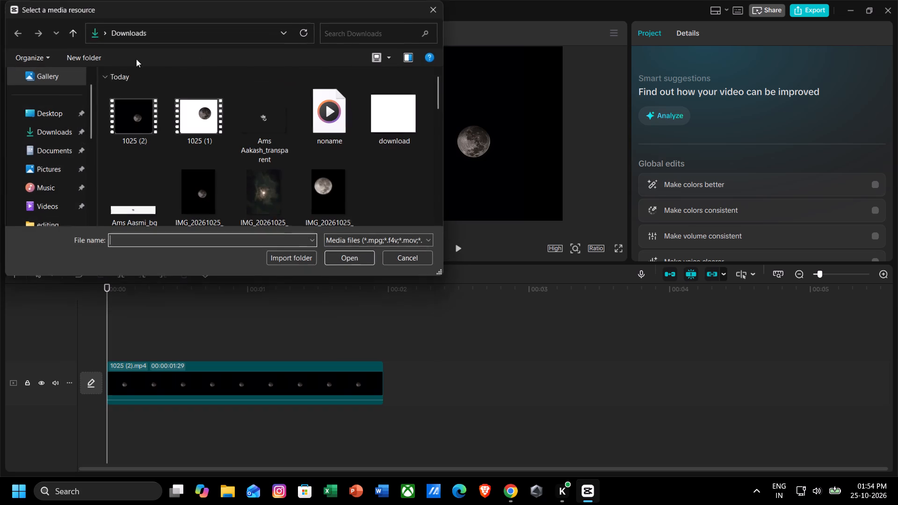
pyautogui.doubleClick(381, 115)
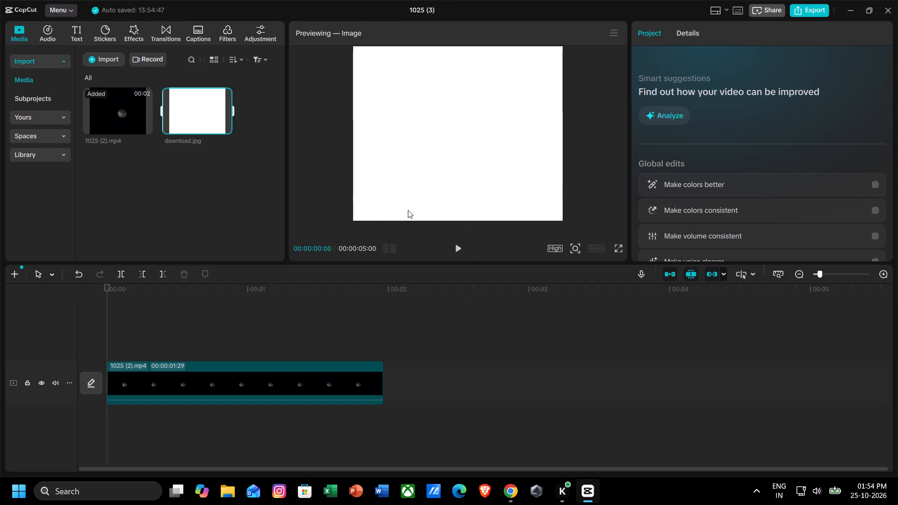
pyautogui.click(225, 128)
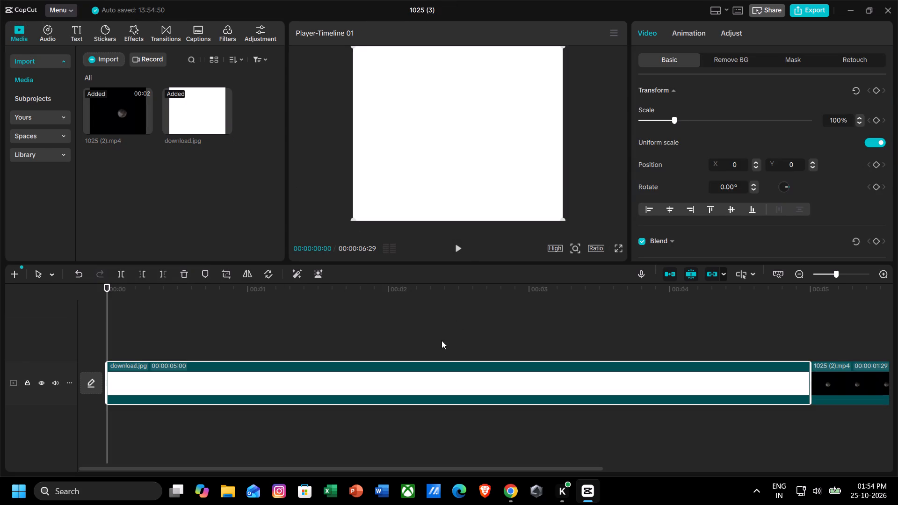
pyautogui.moveTo(809, 390); pyautogui.dragTo(295, 407)
pyautogui.moveTo(225, 377); pyautogui.dragTo(318, 336)
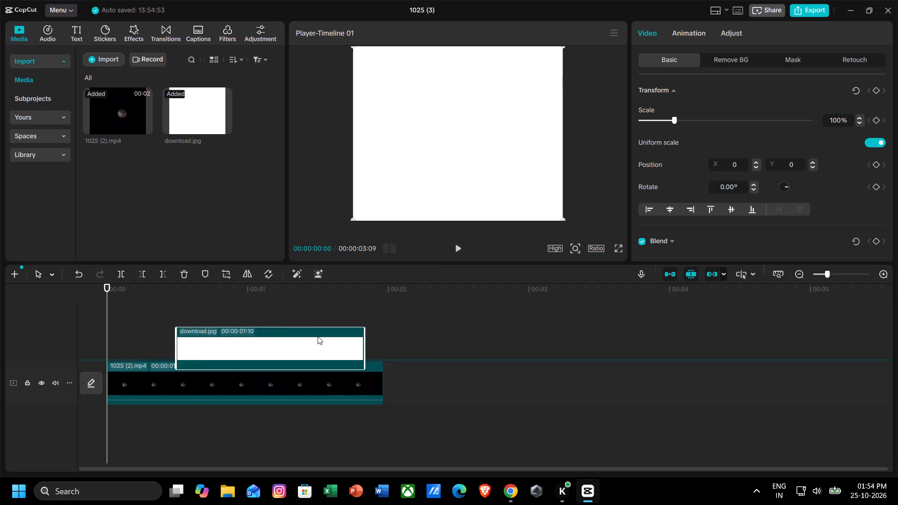
pyautogui.moveTo(318, 336); pyautogui.dragTo(226, 329)
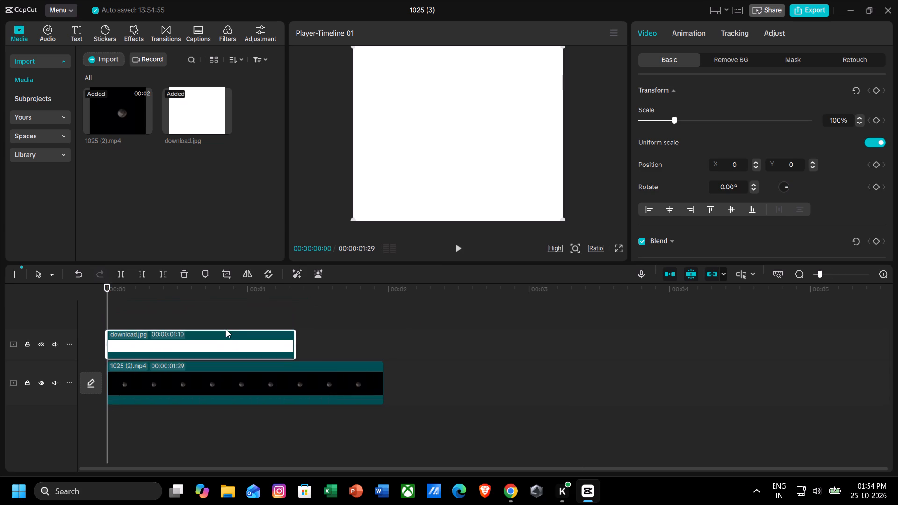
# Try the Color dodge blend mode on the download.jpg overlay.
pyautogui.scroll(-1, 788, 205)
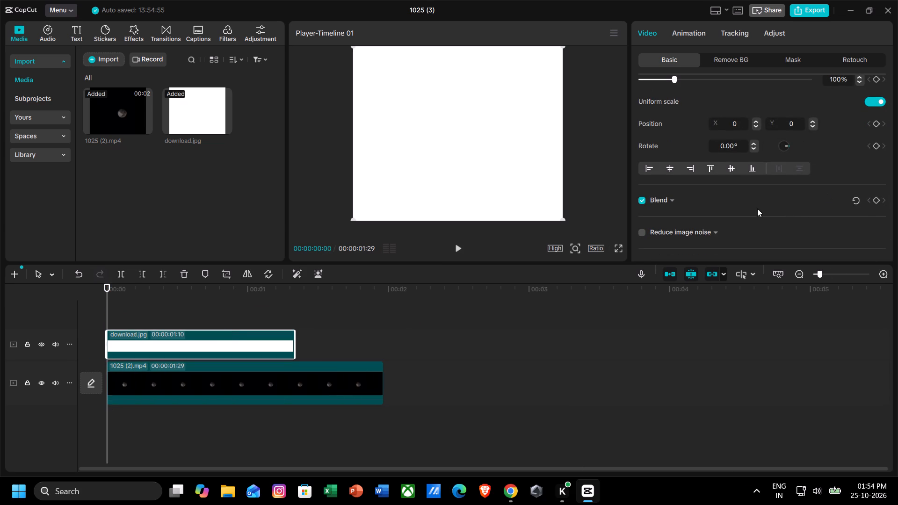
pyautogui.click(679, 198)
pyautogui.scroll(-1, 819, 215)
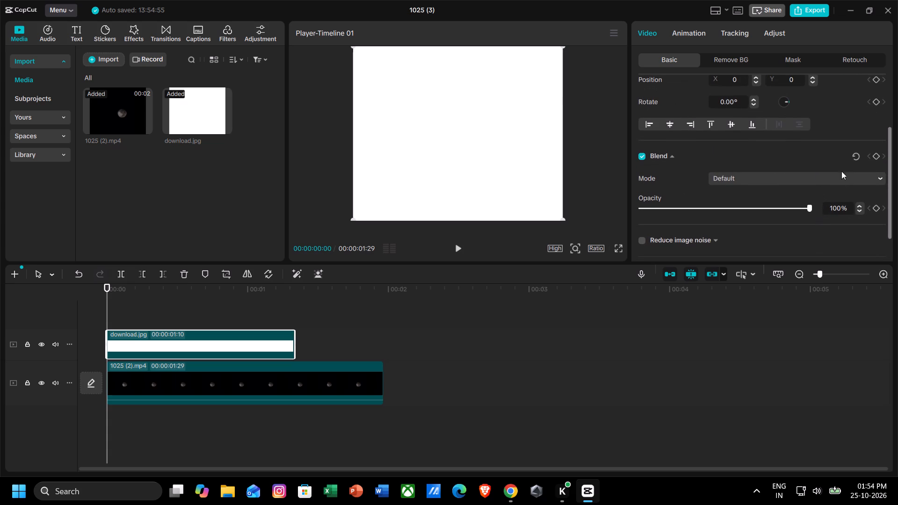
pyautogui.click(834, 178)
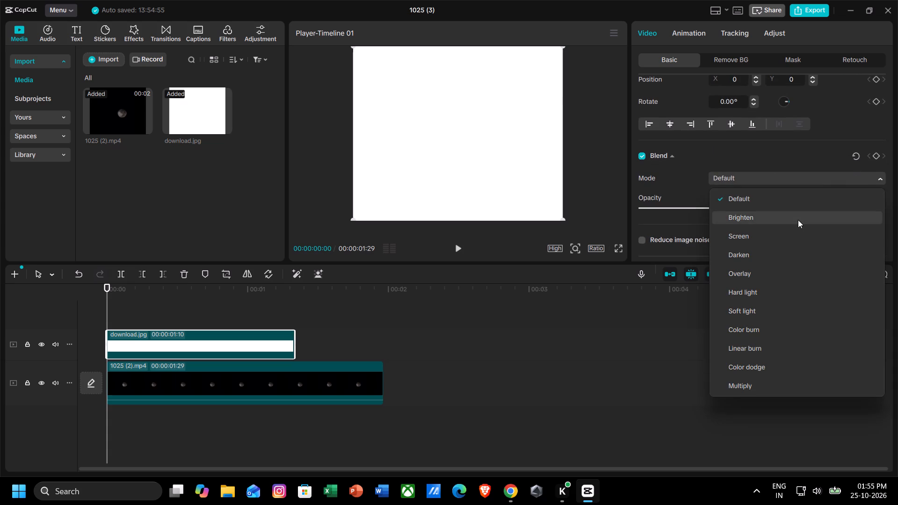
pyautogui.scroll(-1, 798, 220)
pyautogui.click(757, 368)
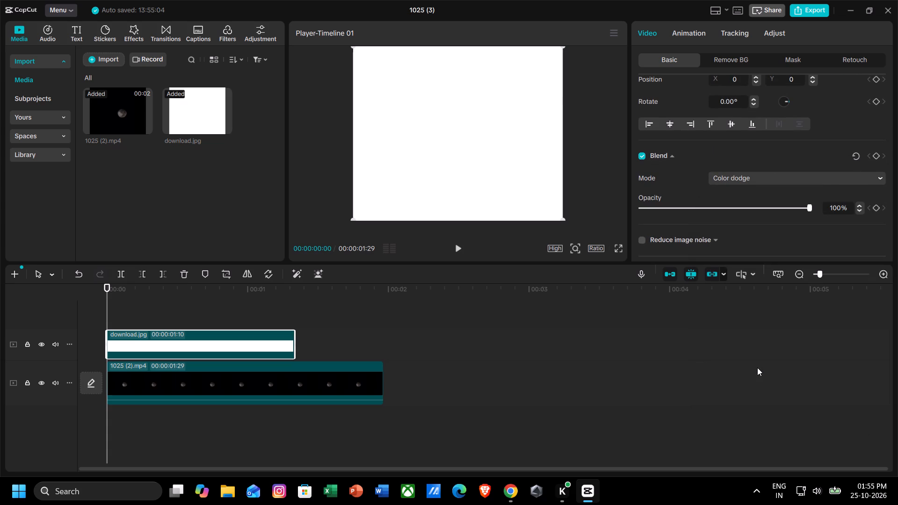
# Scale the white download.jpg overlay down to a smaller rectangle centred in the frame, still covering the moon.
pyautogui.moveTo(564, 217); pyautogui.dragTo(486, 167)
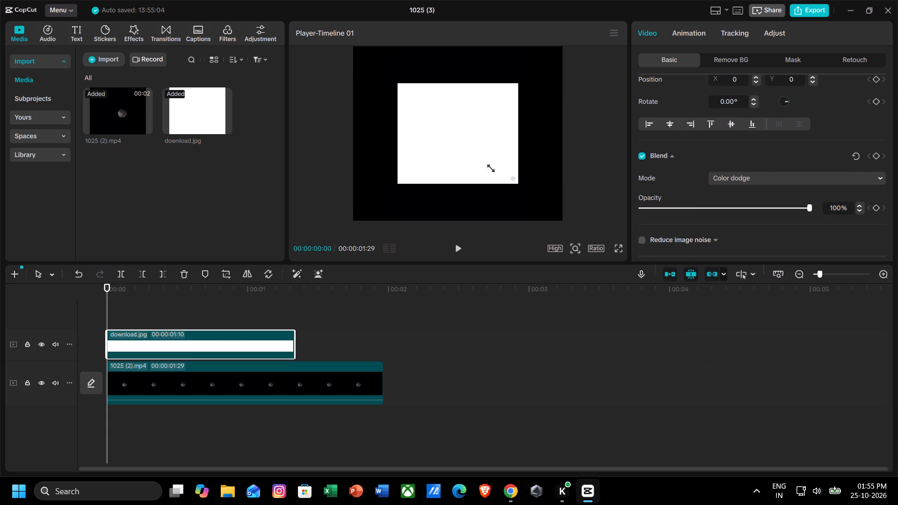
pyautogui.moveTo(486, 167); pyautogui.dragTo(502, 169)
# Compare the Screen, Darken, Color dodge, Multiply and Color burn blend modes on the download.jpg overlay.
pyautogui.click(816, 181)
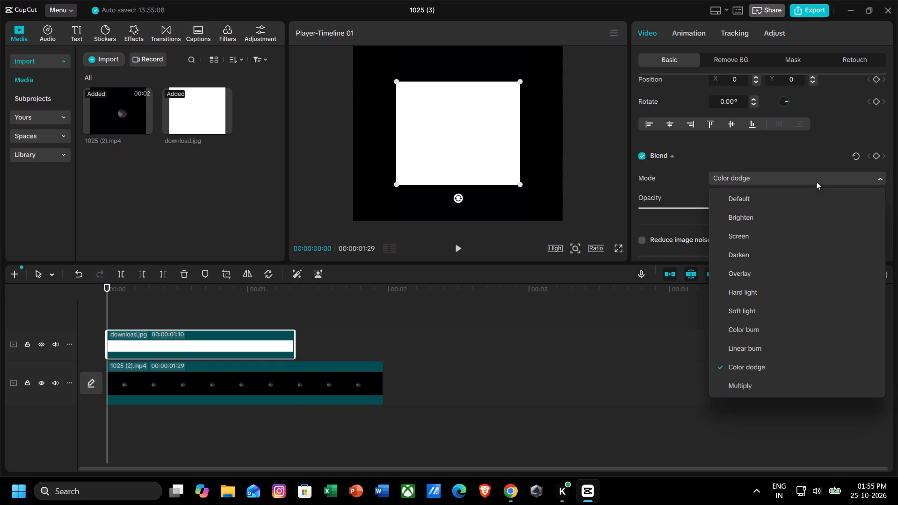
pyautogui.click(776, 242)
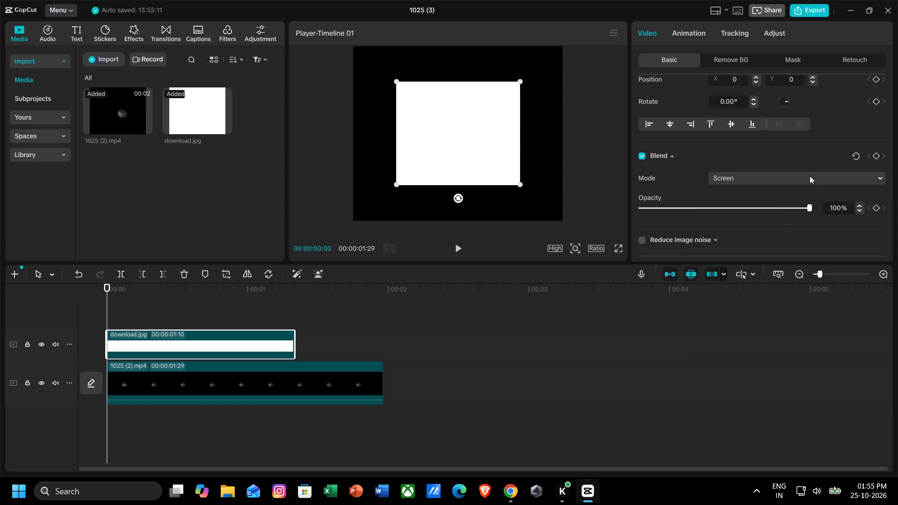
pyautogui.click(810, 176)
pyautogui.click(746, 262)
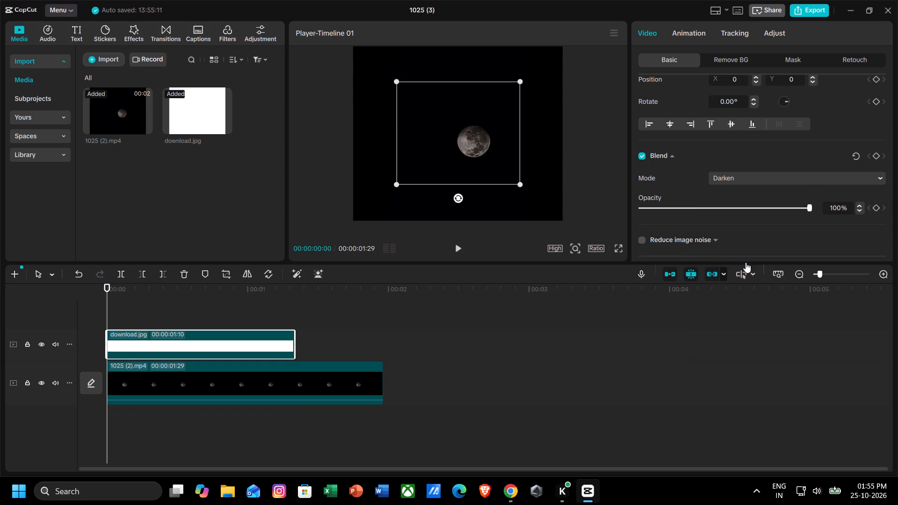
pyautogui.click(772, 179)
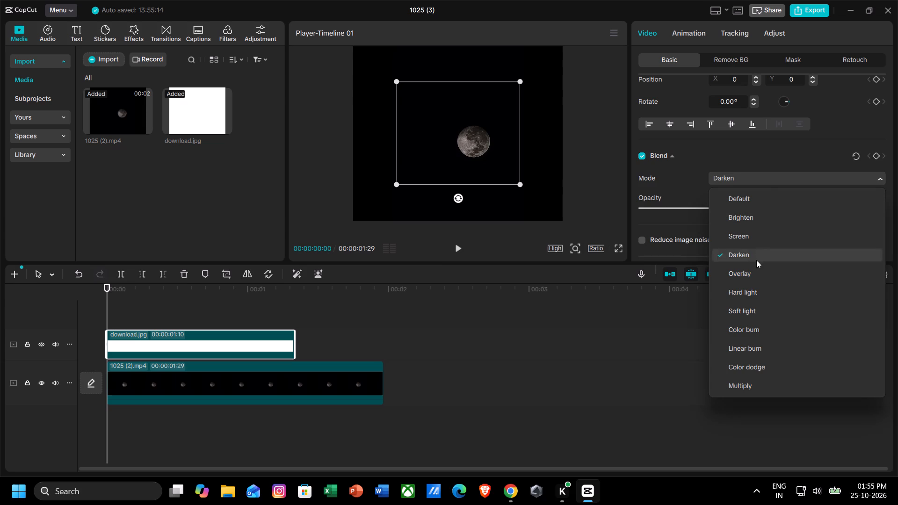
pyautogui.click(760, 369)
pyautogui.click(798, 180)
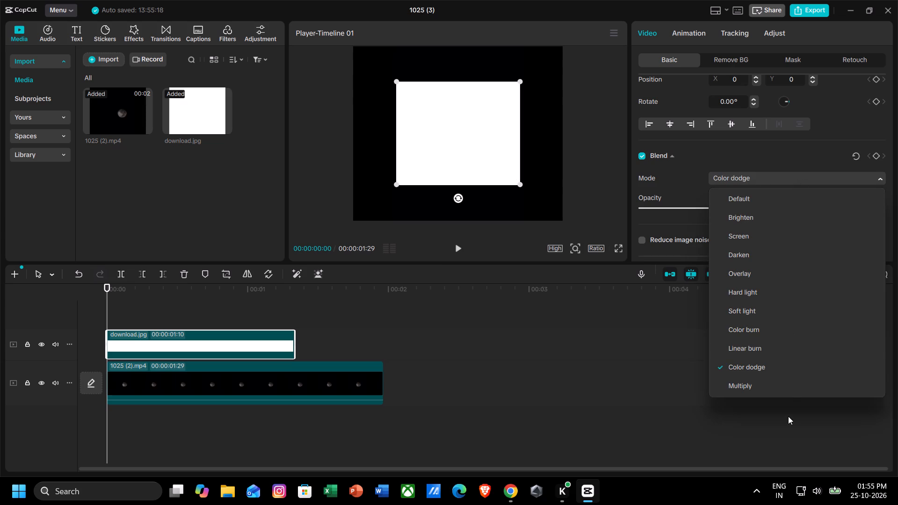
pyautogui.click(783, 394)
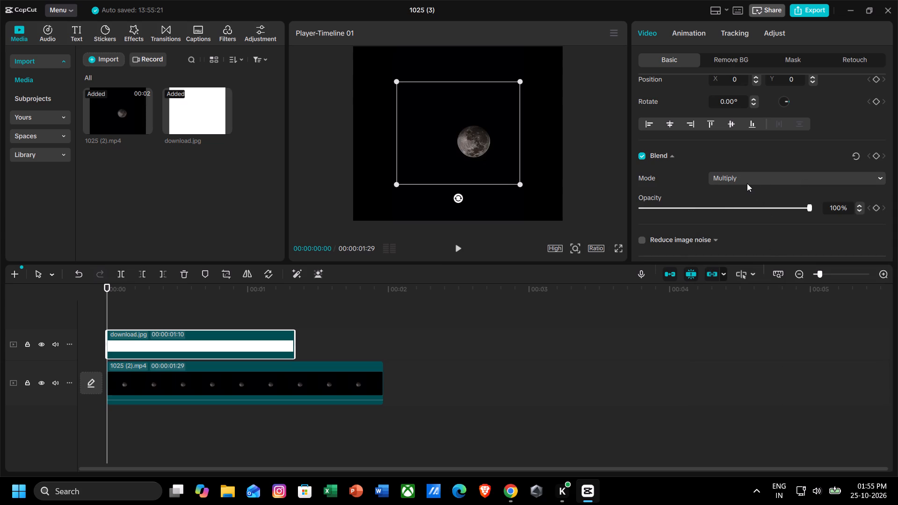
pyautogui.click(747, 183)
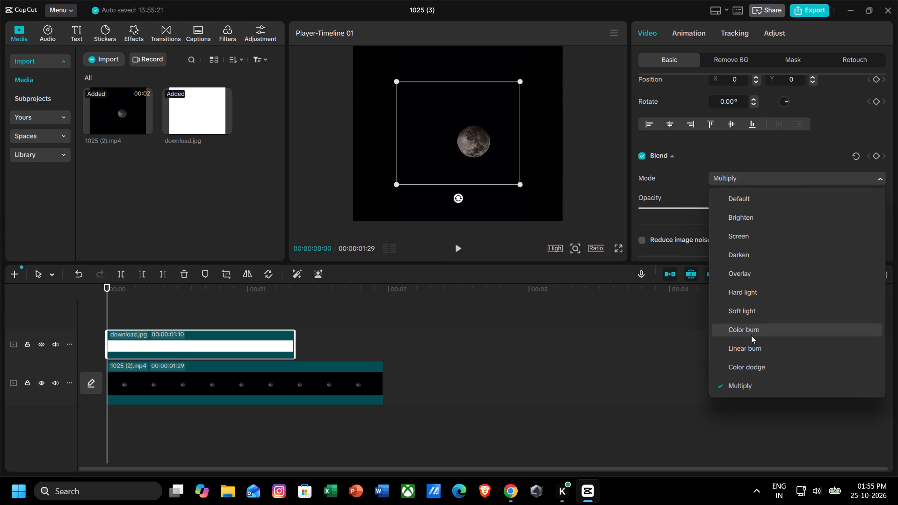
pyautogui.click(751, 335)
# Move the download.jpg overlay toward the frame's left edge, to about X -788, Y -155.
pyautogui.moveTo(423, 165); pyautogui.dragTo(372, 166)
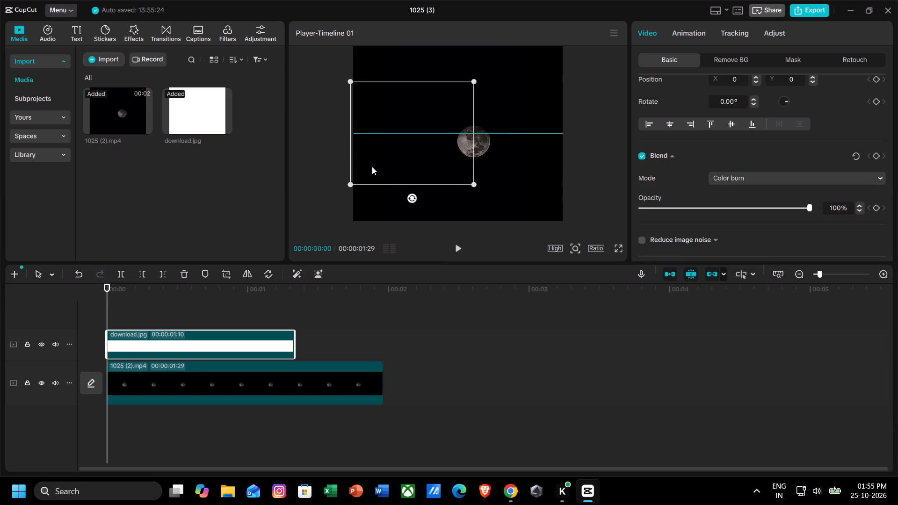
pyautogui.moveTo(372, 166); pyautogui.dragTo(379, 173)
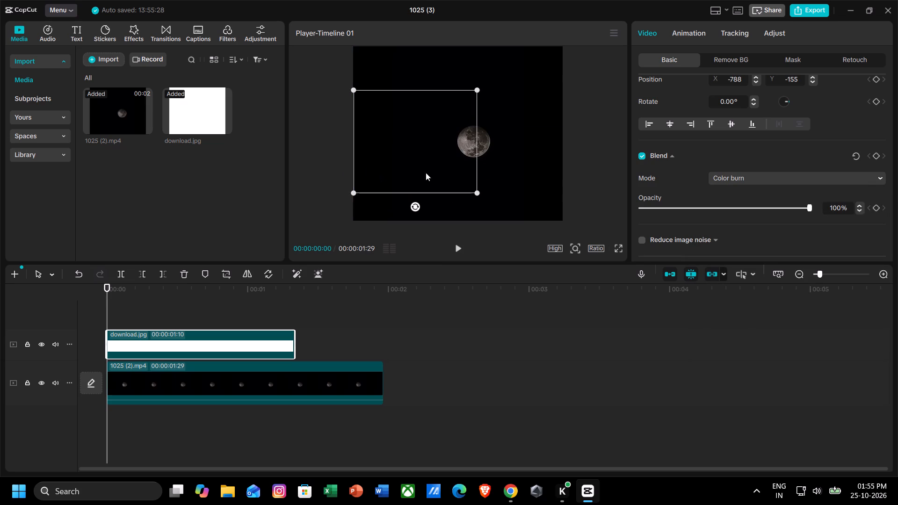
pyautogui.click(465, 177)
pyautogui.click(504, 182)
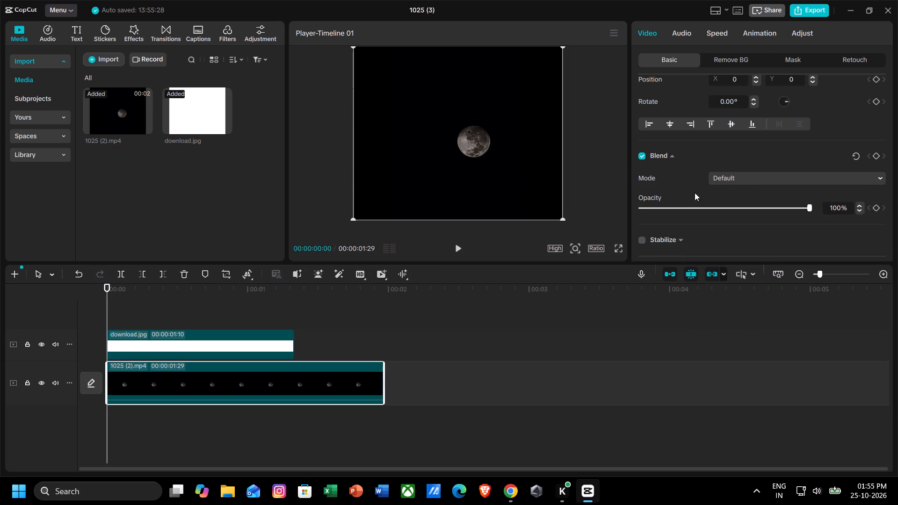
# Extend the download.jpg overlay to 00:00:01:29 so it ends with the 1025 (2).mp4 clip.
pyautogui.click(275, 335)
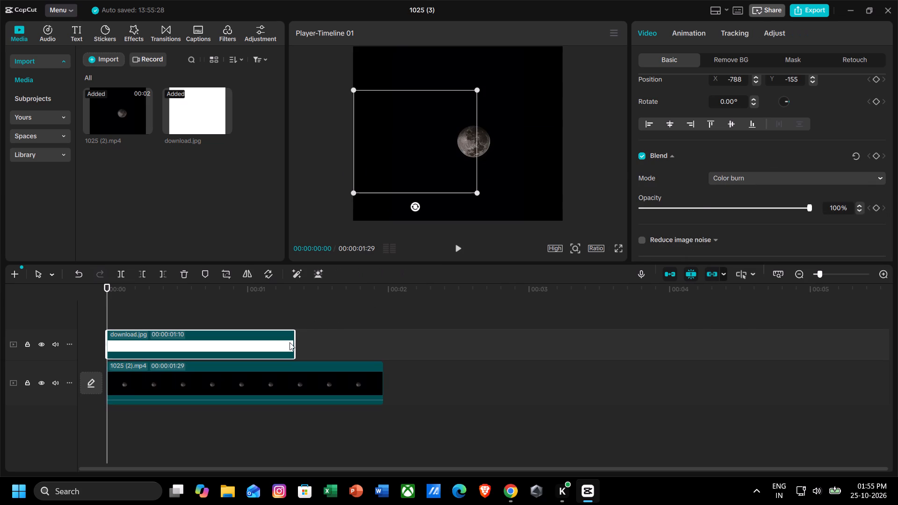
pyautogui.moveTo(297, 346); pyautogui.dragTo(381, 350)
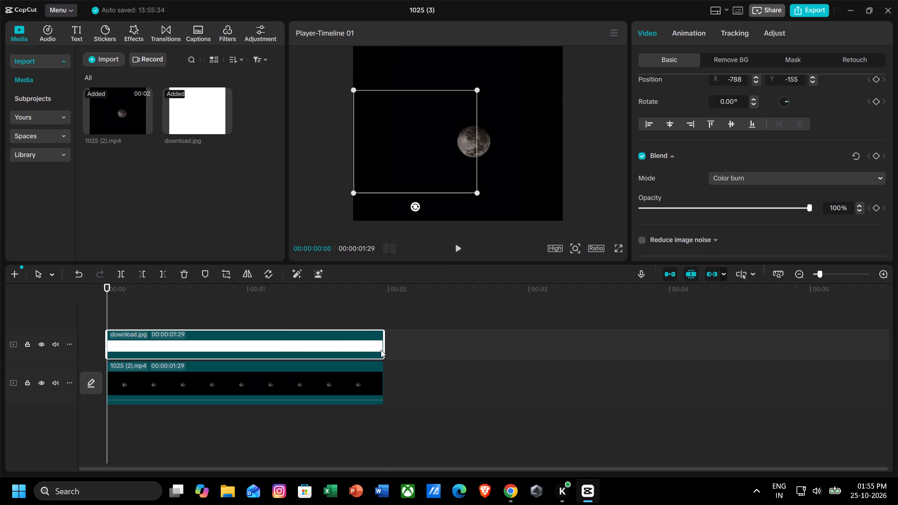
# Try the Linear burn blend mode on the download.jpg overlay, and settle on Soft light.
pyautogui.click(822, 174)
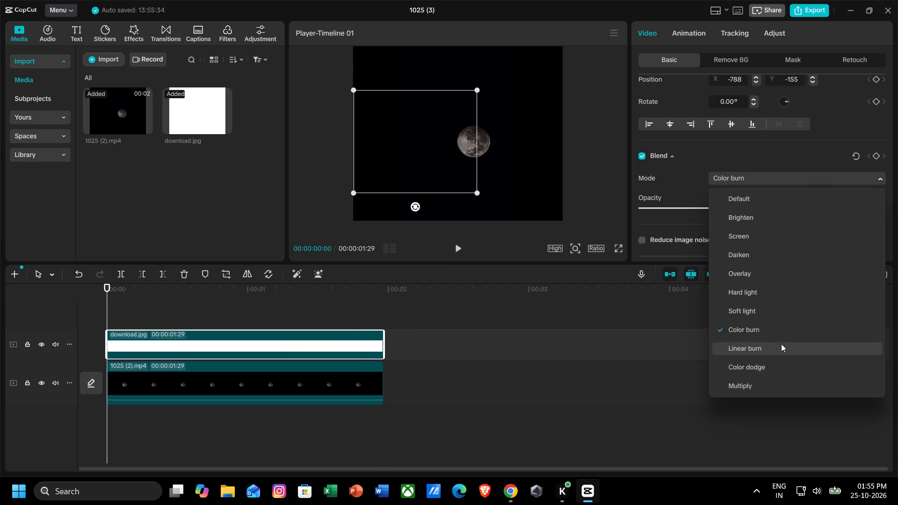
pyautogui.click(781, 344)
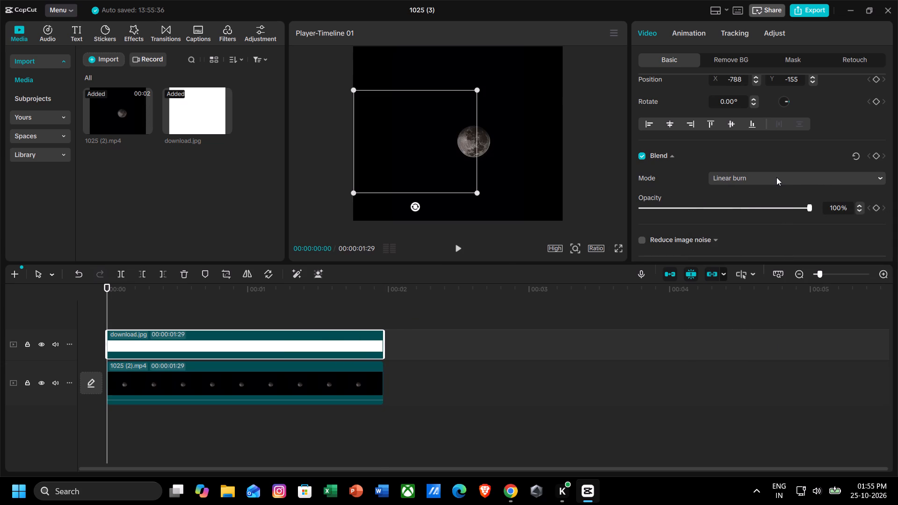
pyautogui.click(776, 178)
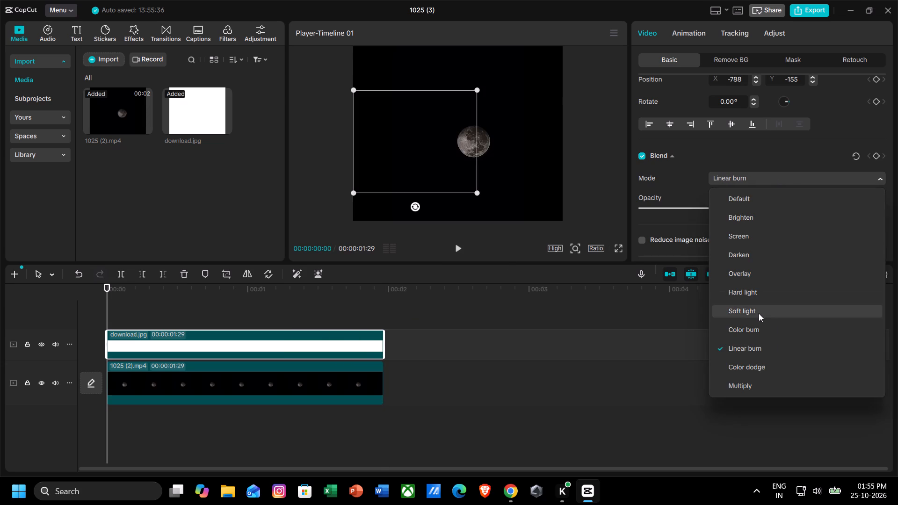
pyautogui.click(759, 313)
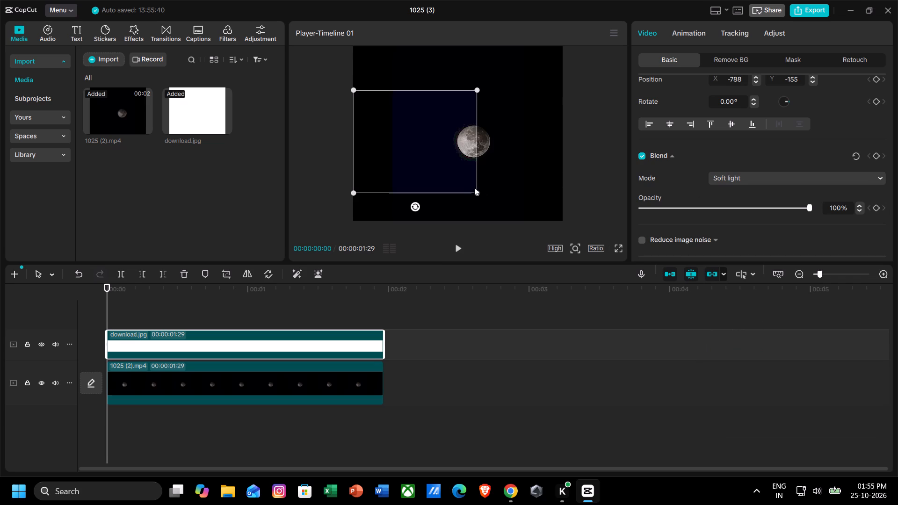
# Enlarge the download.jpg overlay to about 163% scale so it covers the whole frame, and check the full-screen preview.
pyautogui.moveTo(475, 190); pyautogui.dragTo(642, 232)
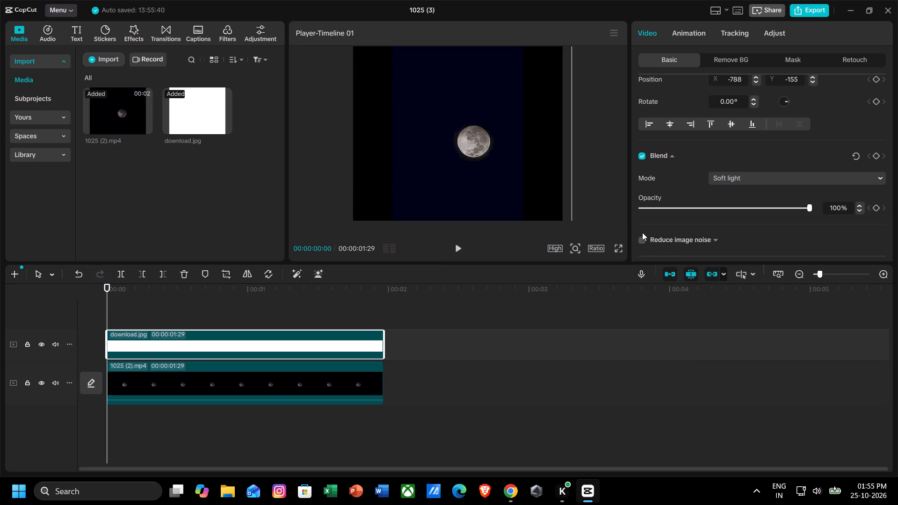
pyautogui.moveTo(642, 232); pyautogui.dragTo(662, 245)
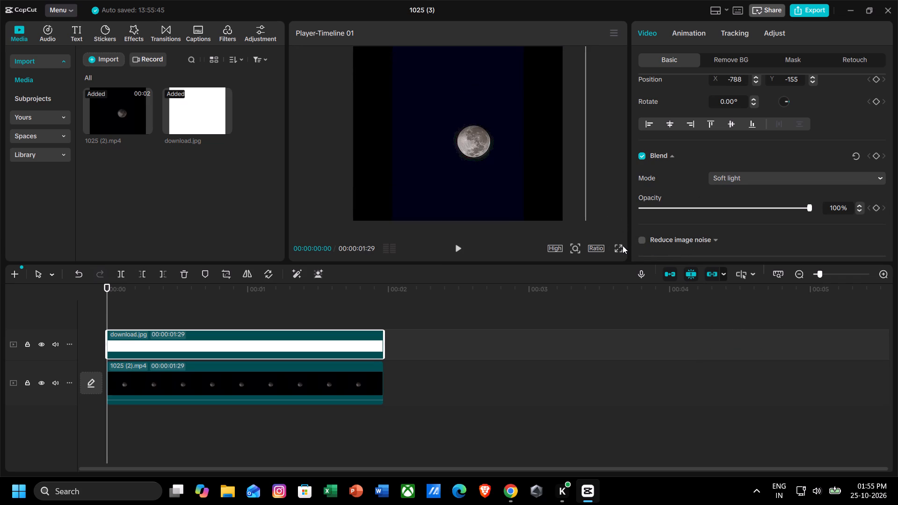
pyautogui.click(623, 245)
pyautogui.press('Escape')
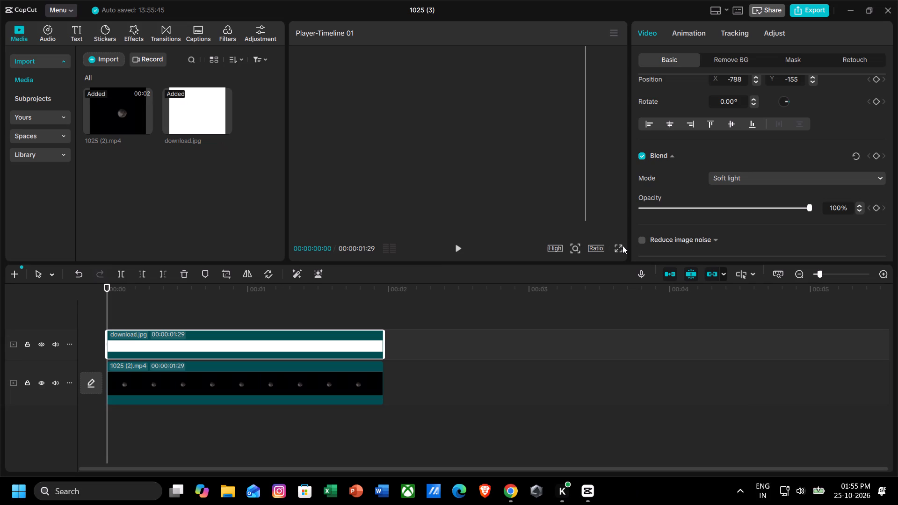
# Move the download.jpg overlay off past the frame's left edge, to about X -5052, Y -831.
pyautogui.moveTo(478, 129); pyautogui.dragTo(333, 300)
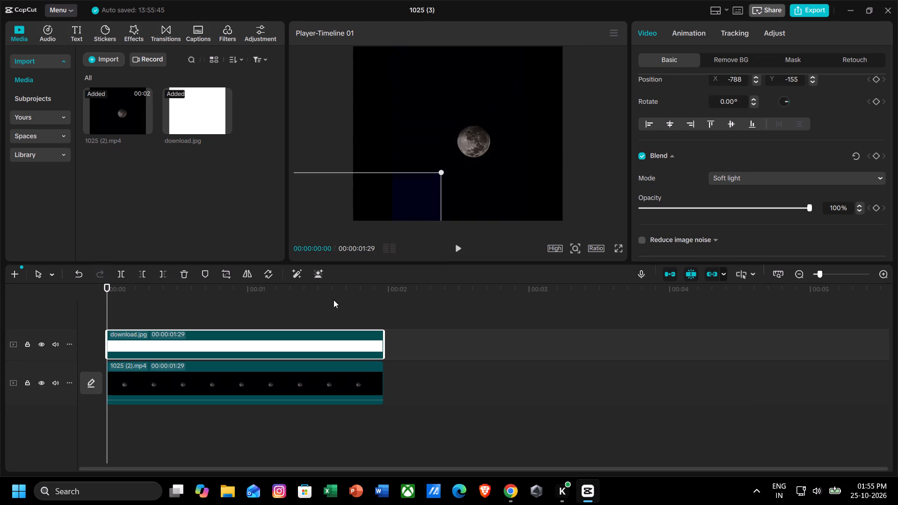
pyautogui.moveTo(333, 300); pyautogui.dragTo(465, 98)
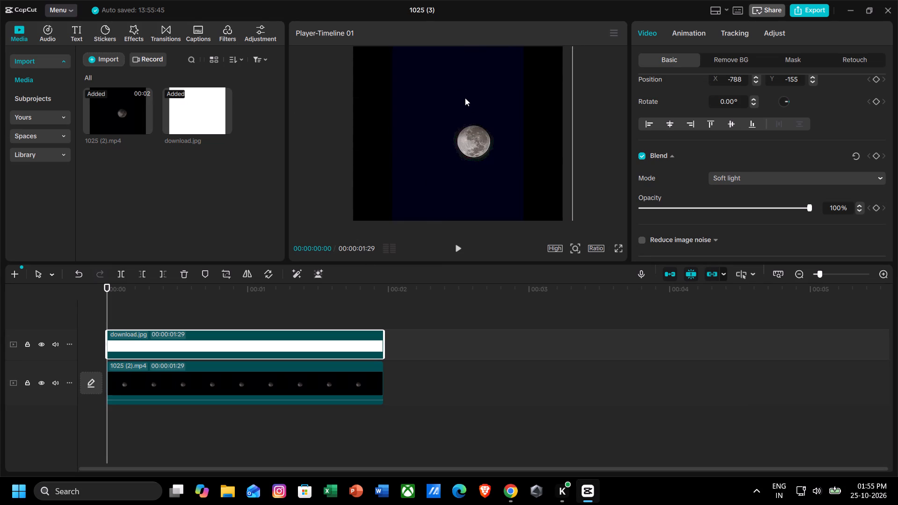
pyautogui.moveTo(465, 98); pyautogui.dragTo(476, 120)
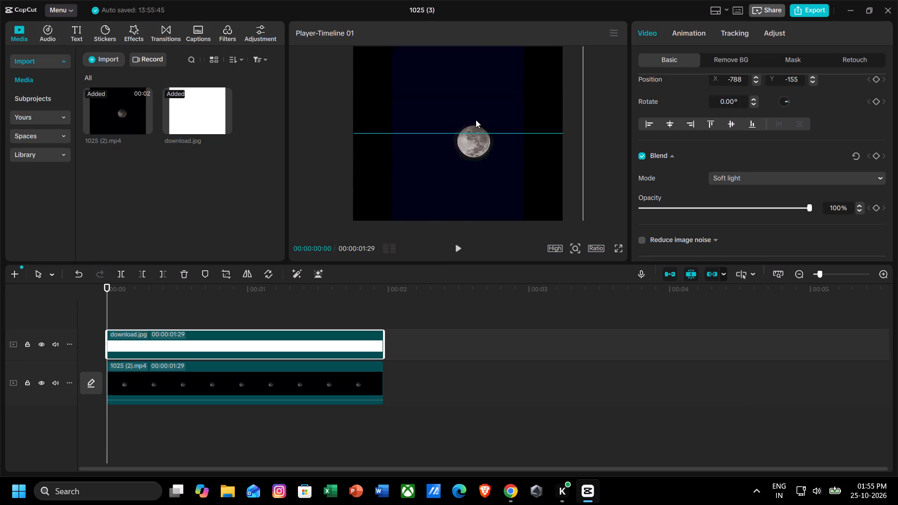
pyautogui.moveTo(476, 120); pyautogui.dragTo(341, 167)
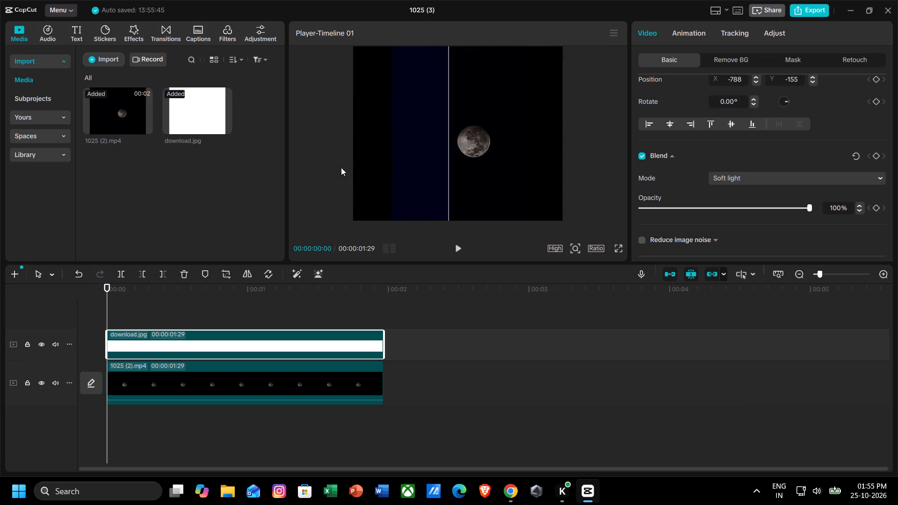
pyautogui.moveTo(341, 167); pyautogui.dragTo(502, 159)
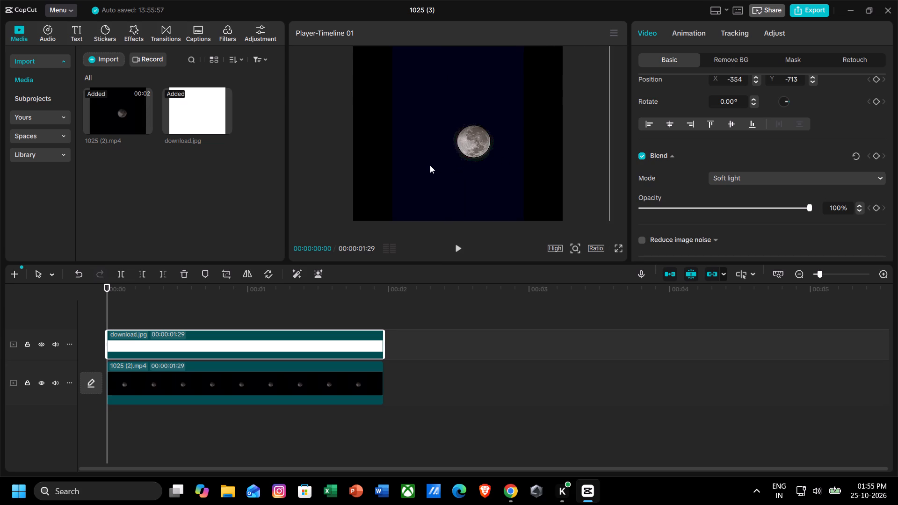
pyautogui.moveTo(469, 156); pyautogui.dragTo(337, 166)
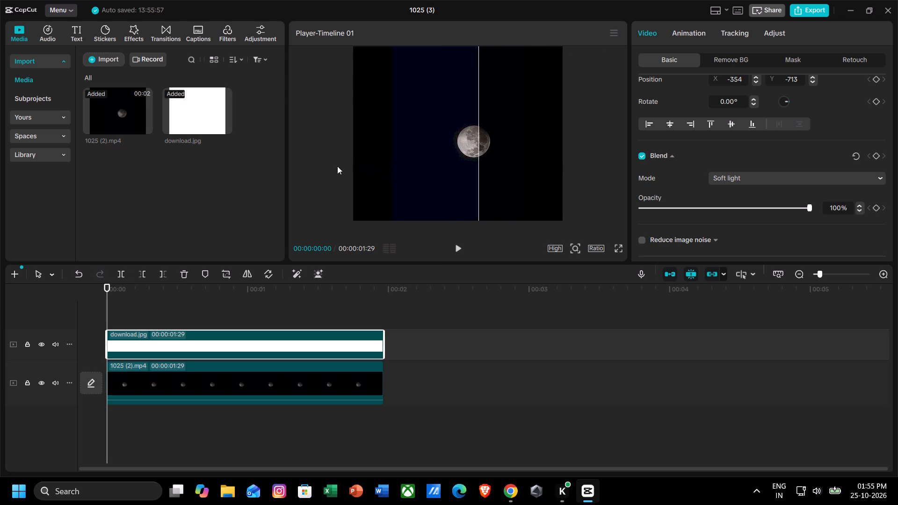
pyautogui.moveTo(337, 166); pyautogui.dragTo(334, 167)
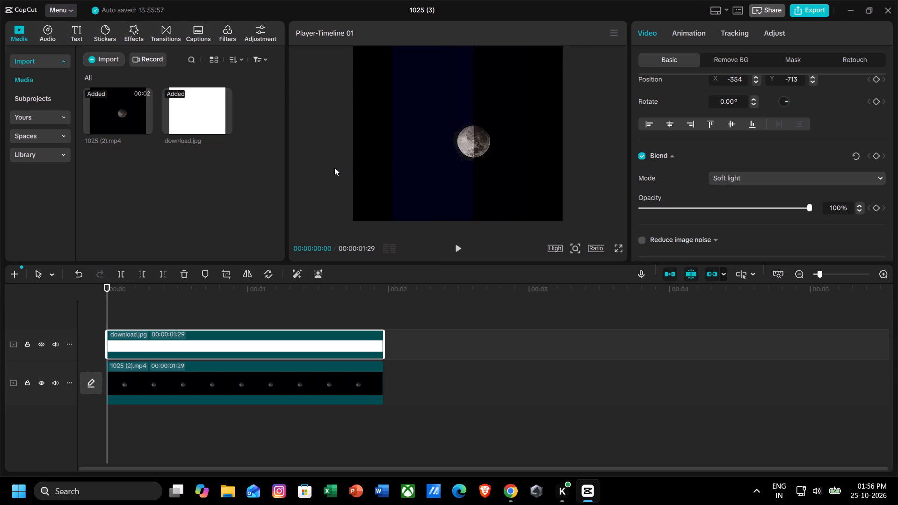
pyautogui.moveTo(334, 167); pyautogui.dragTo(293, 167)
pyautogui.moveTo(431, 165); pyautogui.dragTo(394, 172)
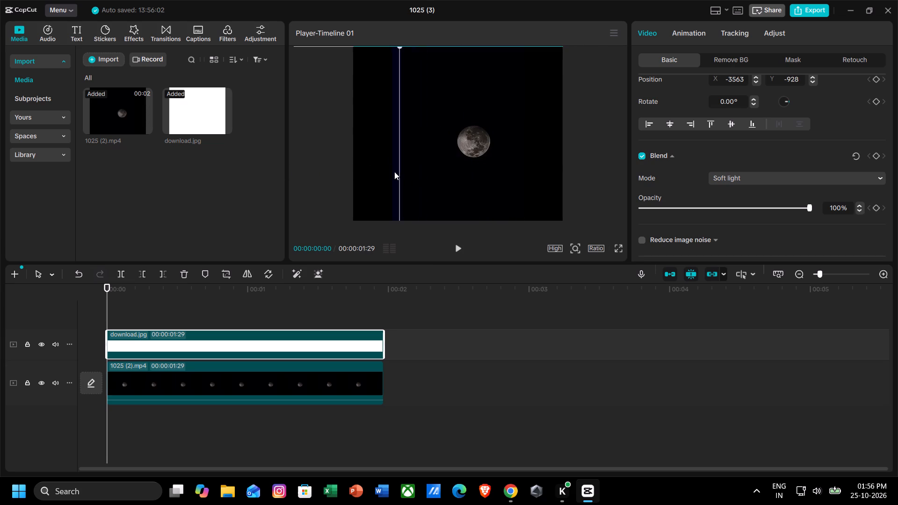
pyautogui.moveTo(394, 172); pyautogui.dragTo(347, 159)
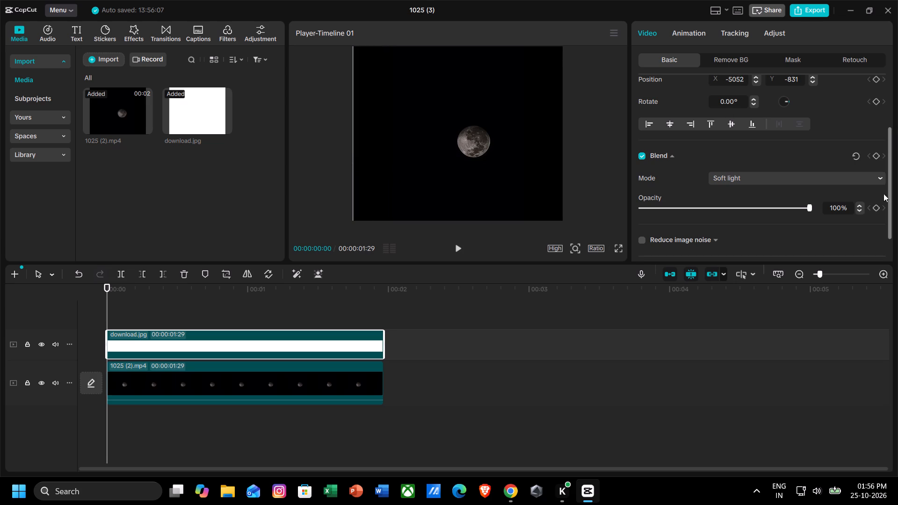
# Add a Scale keyframe at 163% to the download.jpg overlay at 00:00:00:00.
pyautogui.scroll(7, 827, 153)
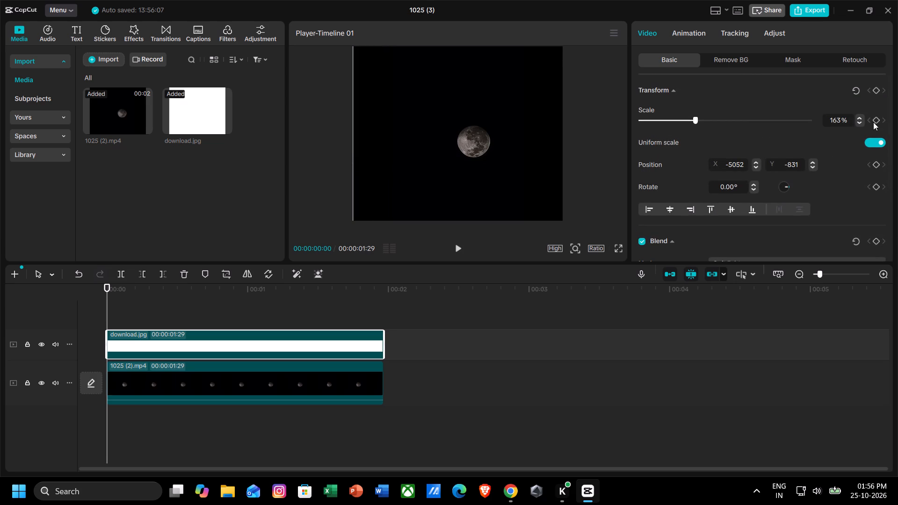
pyautogui.click(875, 121)
# Move the download.jpg overlay across the moon to cover the frame, at about X 1212, Y -520.
pyautogui.moveTo(352, 138); pyautogui.dragTo(408, 138)
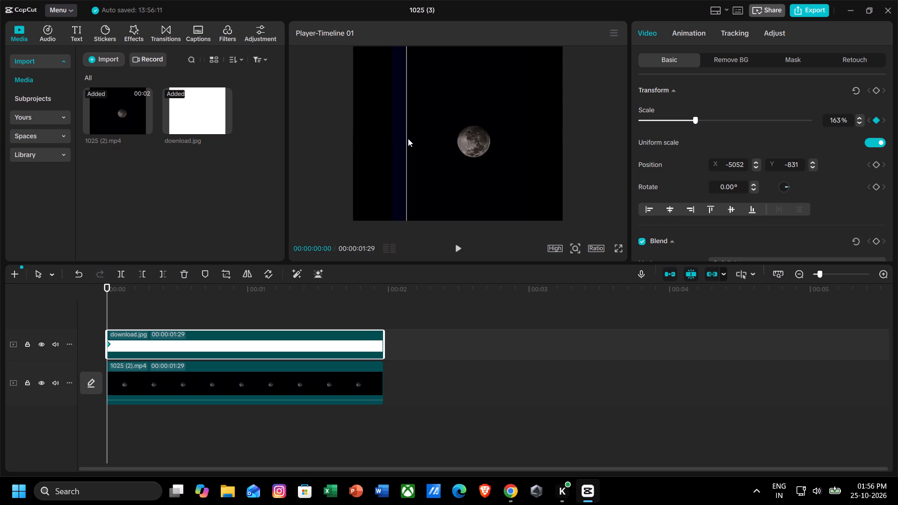
pyautogui.moveTo(408, 138); pyautogui.dragTo(481, 133)
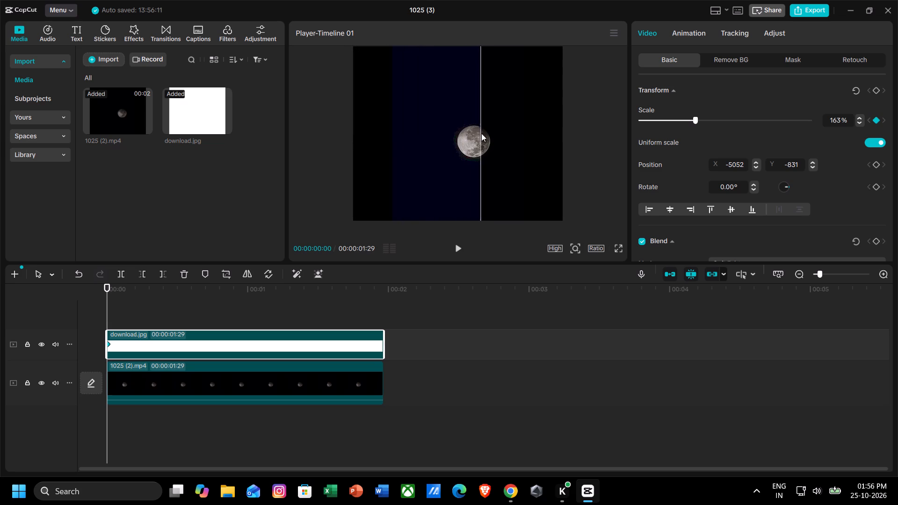
pyautogui.moveTo(481, 133); pyautogui.dragTo(562, 125)
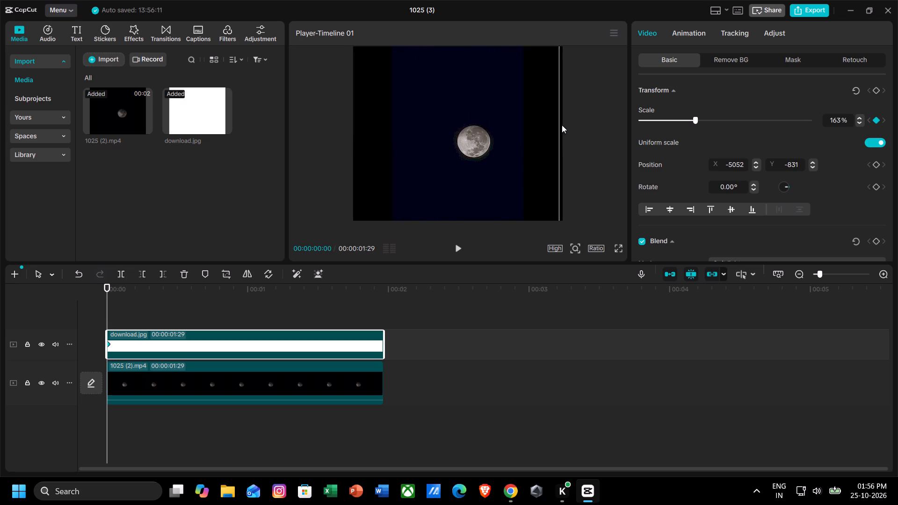
pyautogui.moveTo(562, 125); pyautogui.dragTo(695, 121)
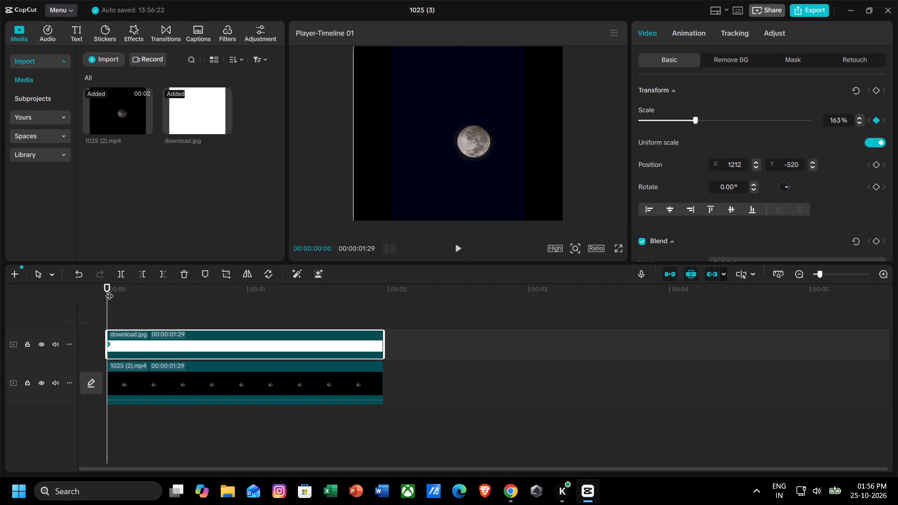
# Add a second Scale keyframe at 163% to the download.jpg overlay at its end, 00:00:01:29.
pyautogui.moveTo(109, 289); pyautogui.dragTo(374, 294)
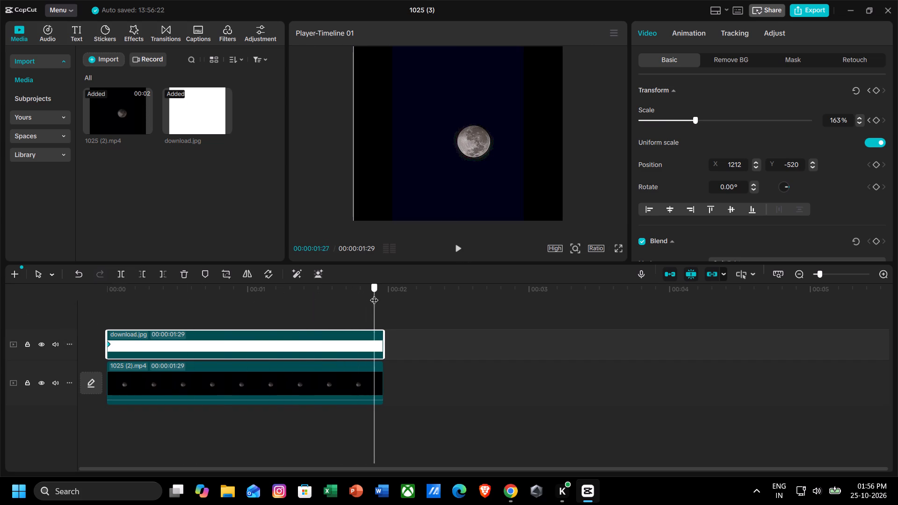
pyautogui.moveTo(374, 294); pyautogui.dragTo(391, 298)
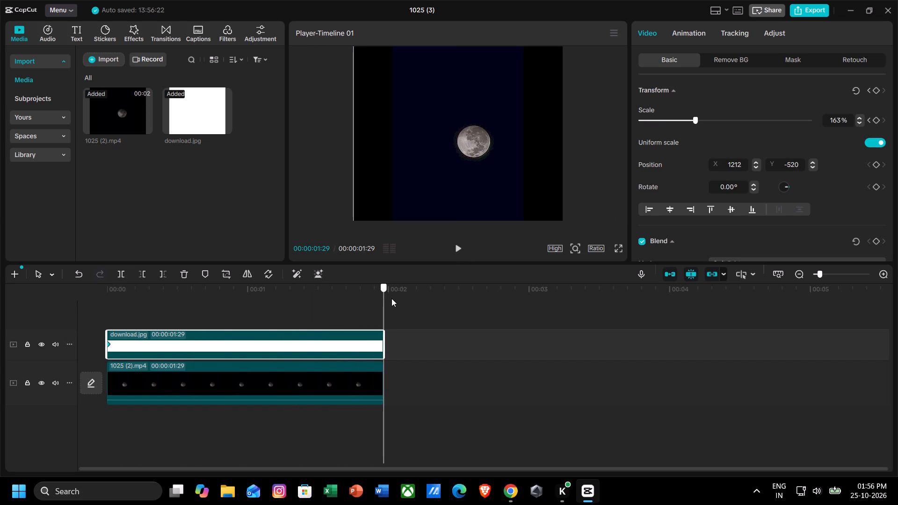
pyautogui.moveTo(391, 298); pyautogui.dragTo(391, 299)
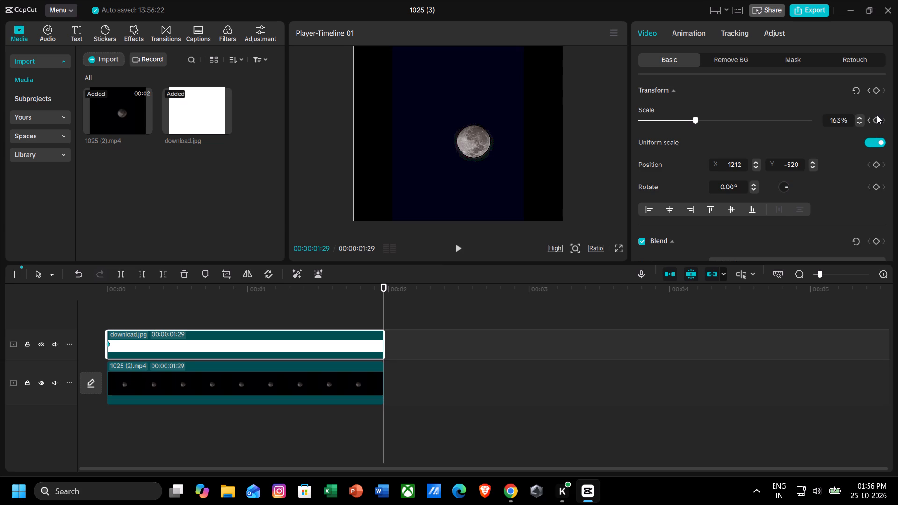
pyautogui.click(876, 121)
# Play the timeline from the start to check how the overlay animates over the moon.
pyautogui.click(543, 349)
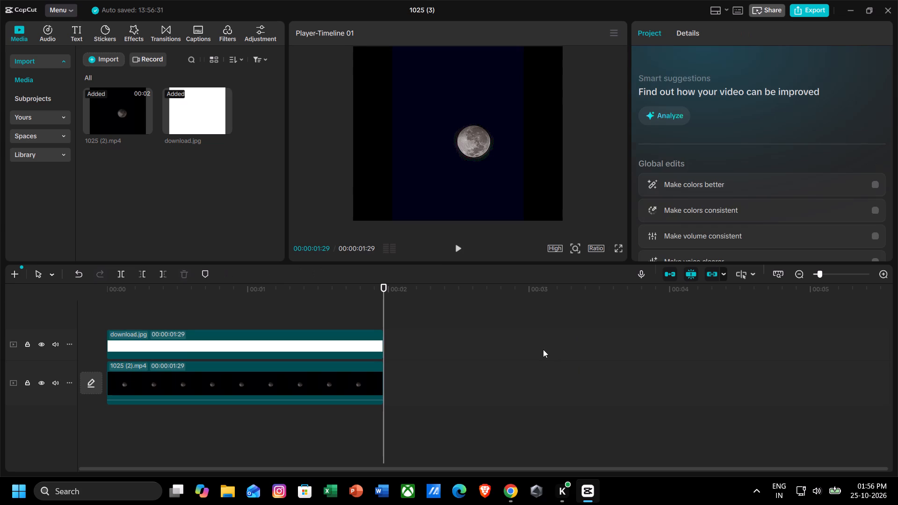
pyautogui.press('space')
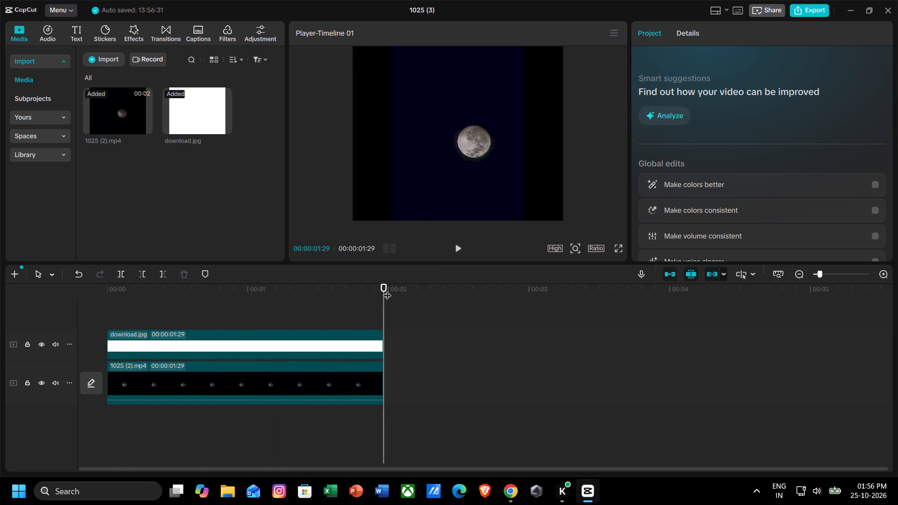
pyautogui.moveTo(387, 289); pyautogui.dragTo(95, 279)
pyautogui.press('space')
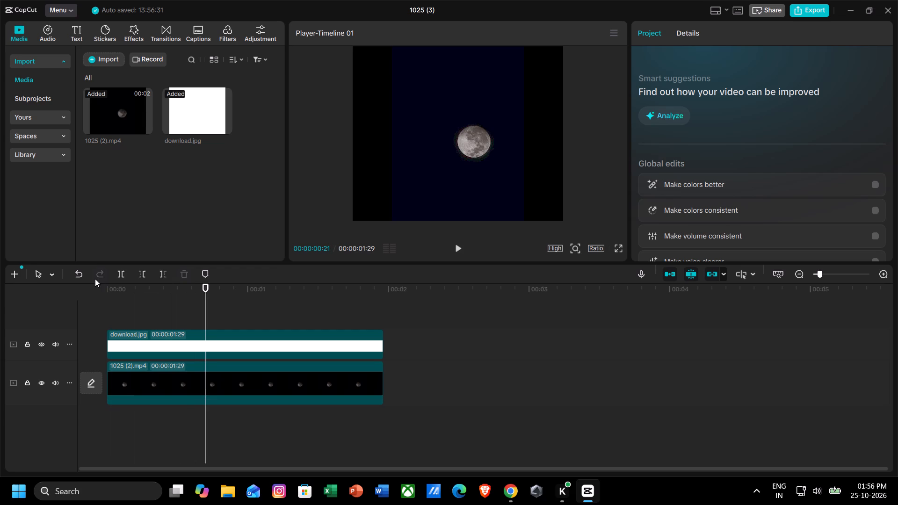
pyautogui.press('space')
pyautogui.click(254, 337)
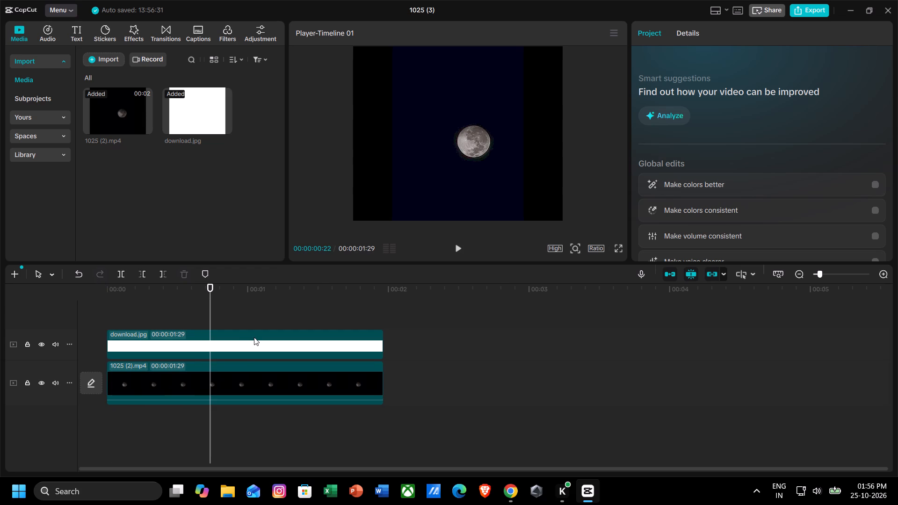
pyautogui.press('space')
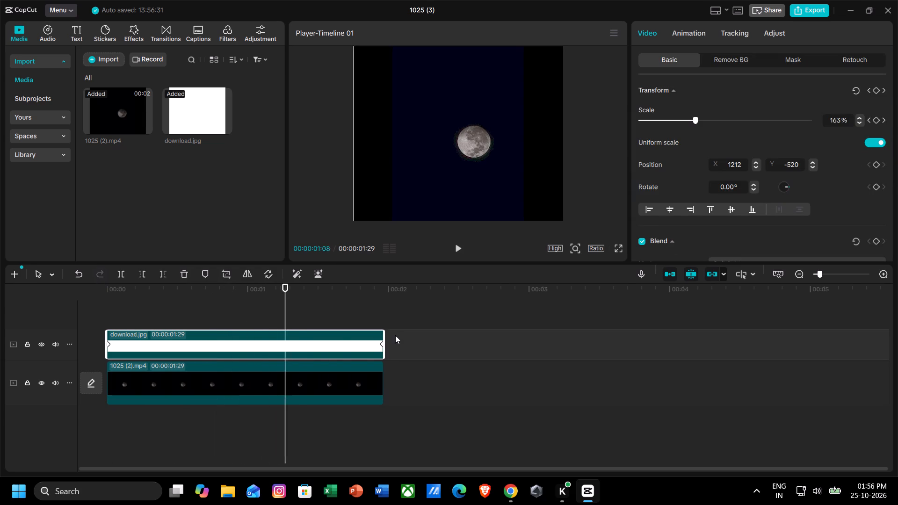
pyautogui.press('space')
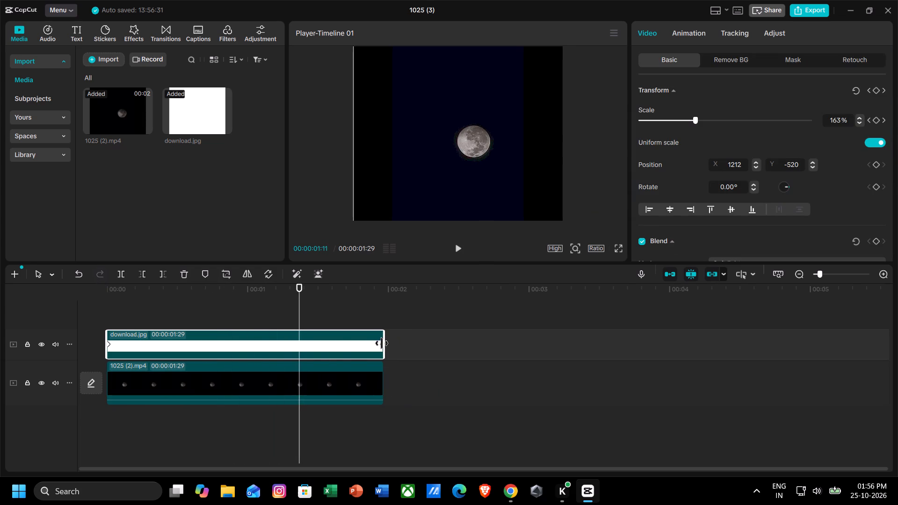
# Go to the overlay's end keyframe, examine the frame full screen, and replay the timeline to check the animation.
pyautogui.click(381, 343)
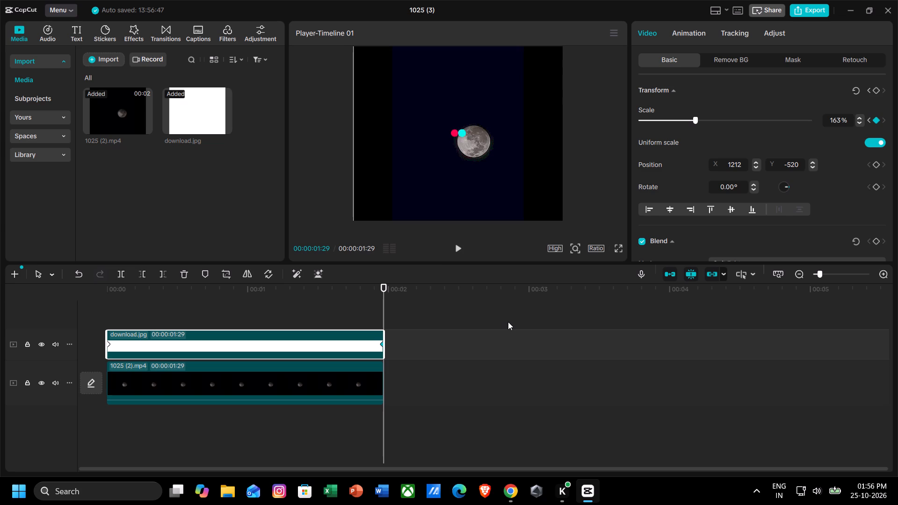
pyautogui.click(618, 247)
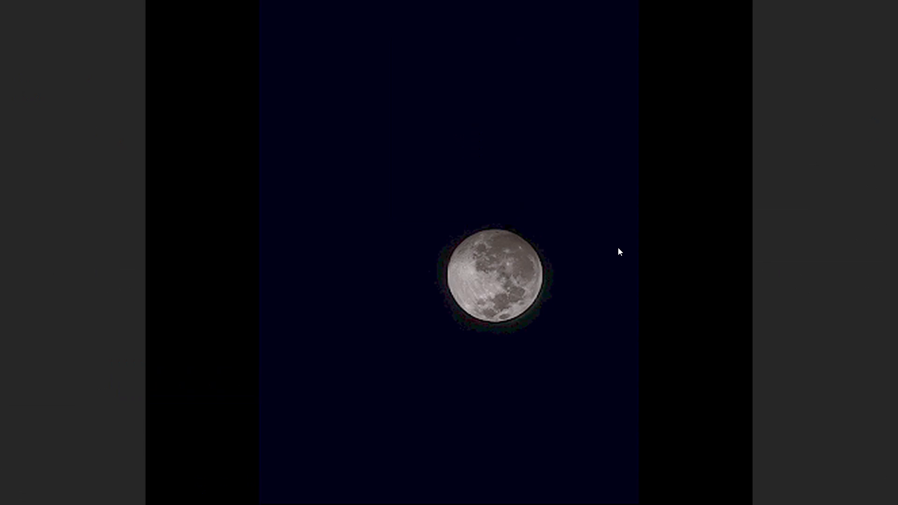
pyautogui.press('Escape')
pyautogui.press('space')
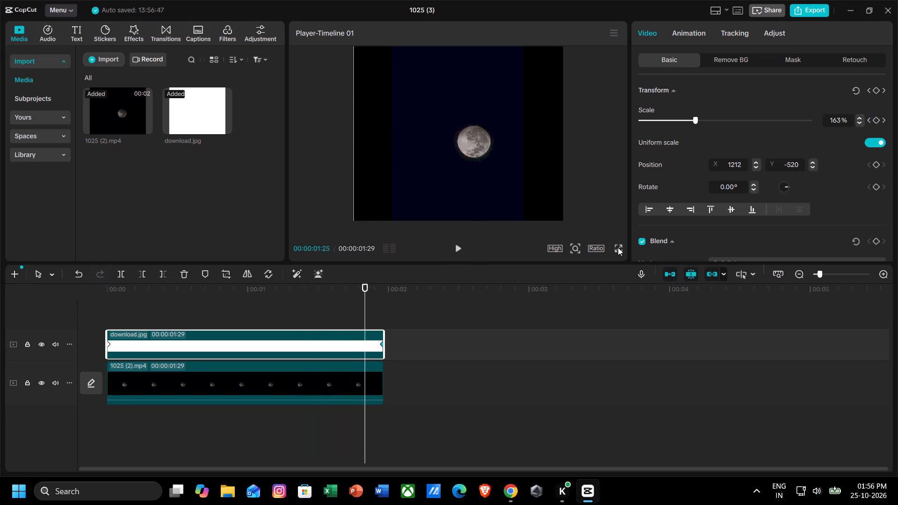
pyautogui.press('space')
pyautogui.press('space')
pyautogui.press('space')
pyautogui.press('space')
pyautogui.press('space')
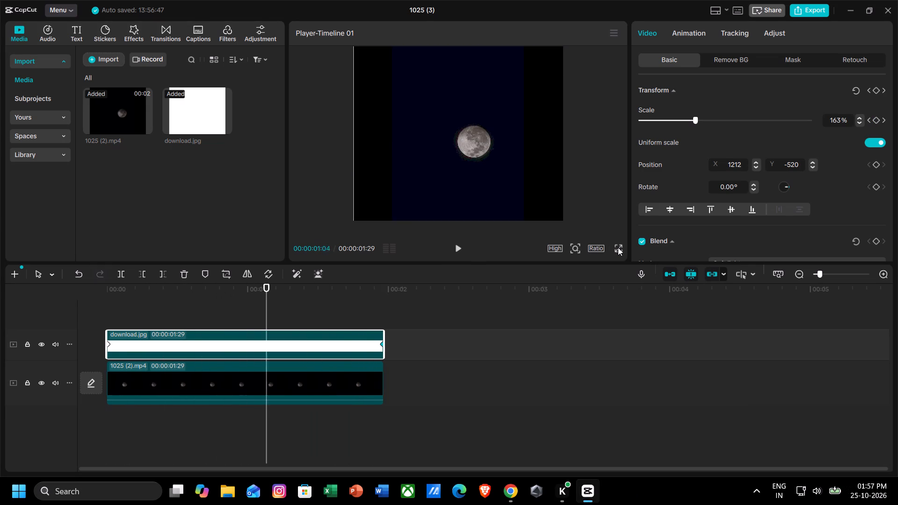
# Crop the download.jpg overlay in free mode down to roughly its upper third.
pyautogui.click(351, 141)
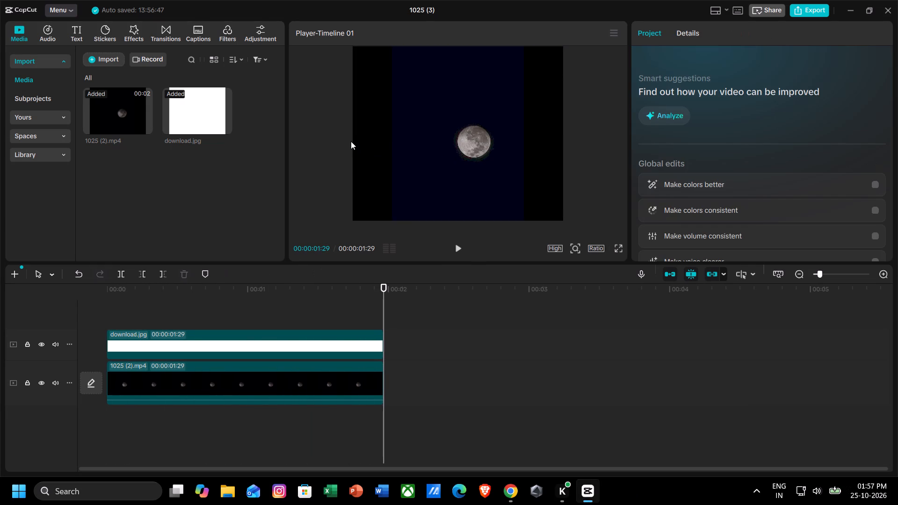
pyautogui.click(307, 353)
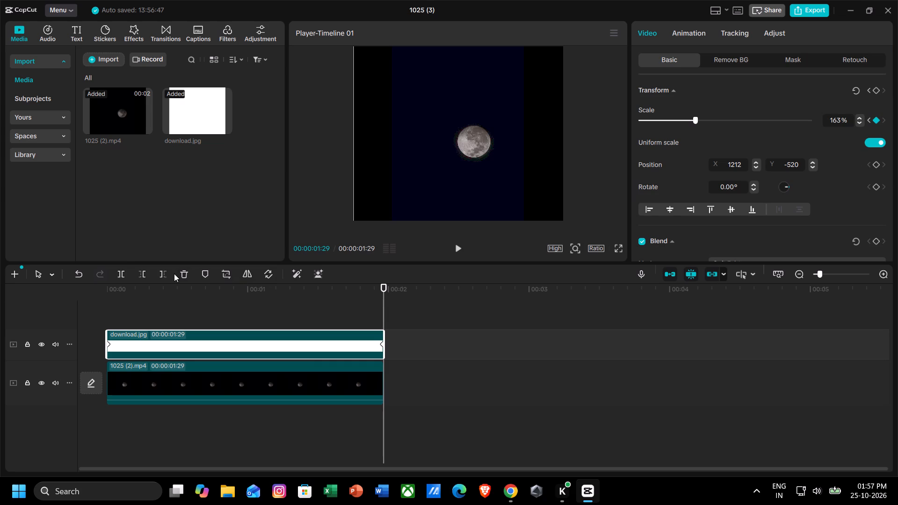
pyautogui.click(225, 275)
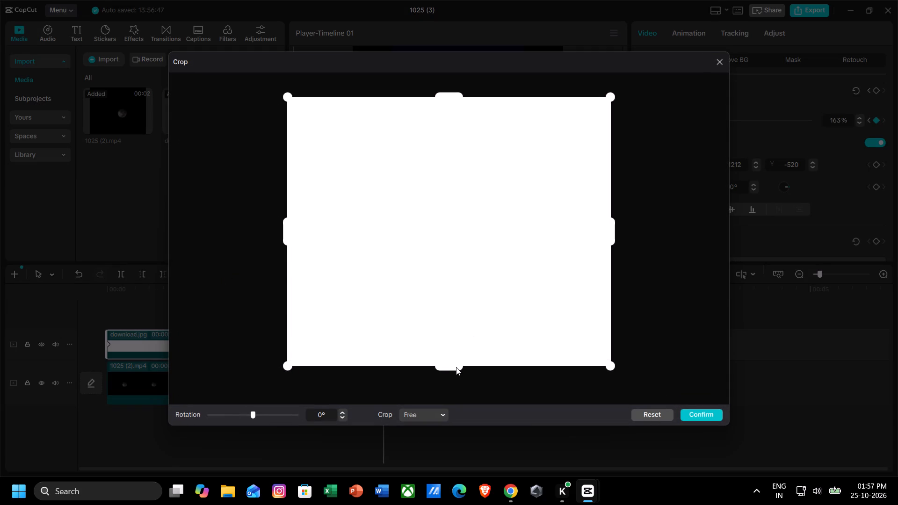
pyautogui.moveTo(456, 367); pyautogui.dragTo(488, 177)
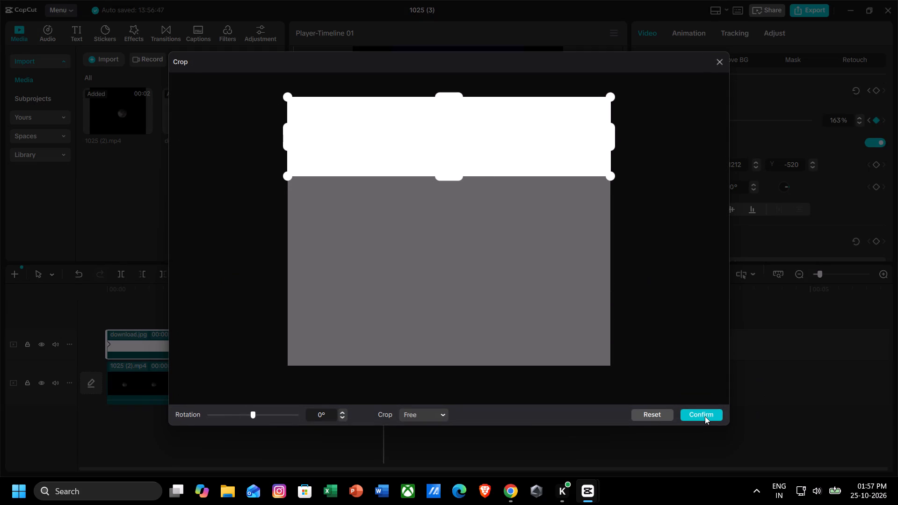
pyautogui.click(705, 416)
# Move the cropped download.jpg overlay off the moon and below the frame, to about X -1092, Y -2366.
pyautogui.moveTo(522, 186); pyautogui.dragTo(515, 157)
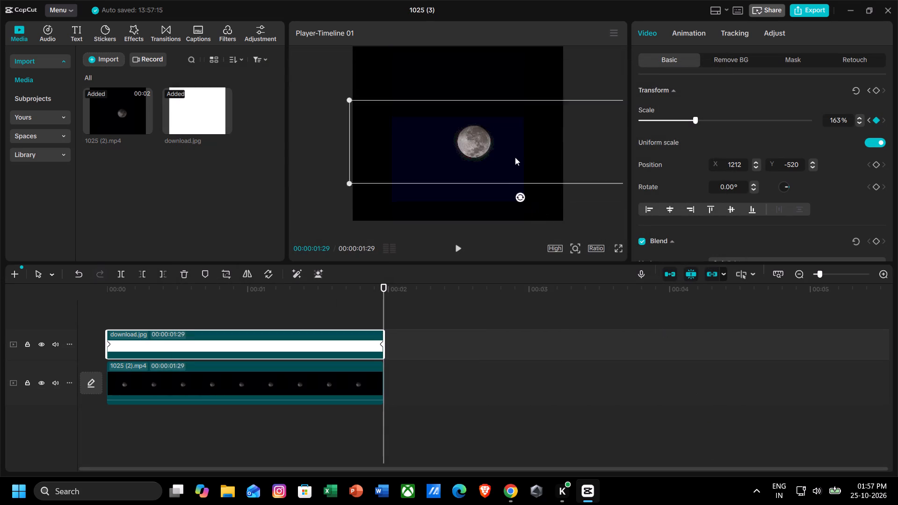
pyautogui.moveTo(515, 157); pyautogui.dragTo(422, 155)
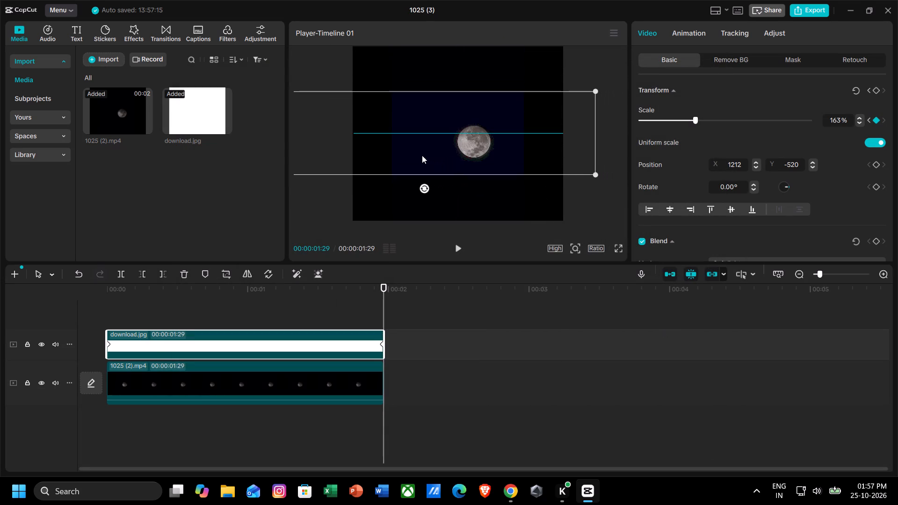
pyautogui.moveTo(422, 155); pyautogui.dragTo(394, 155)
pyautogui.moveTo(429, 155); pyautogui.dragTo(508, 418)
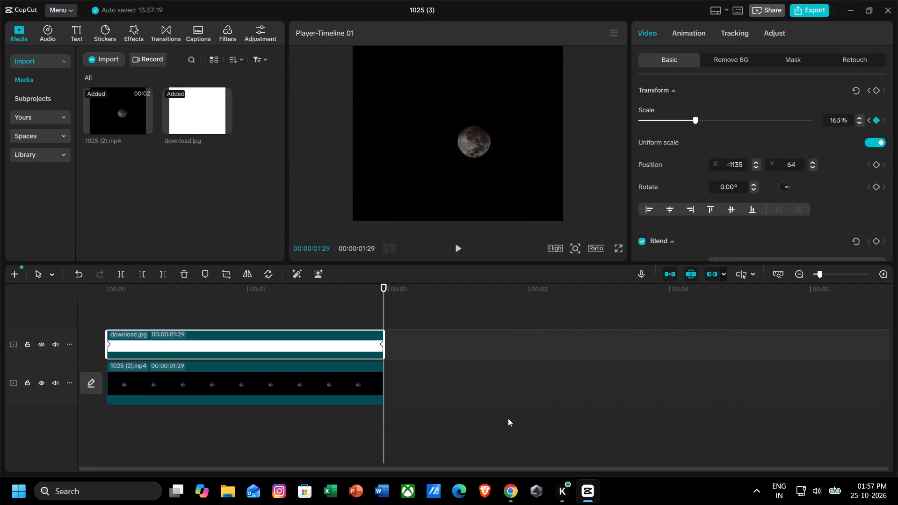
pyautogui.moveTo(508, 418); pyautogui.dragTo(432, 289)
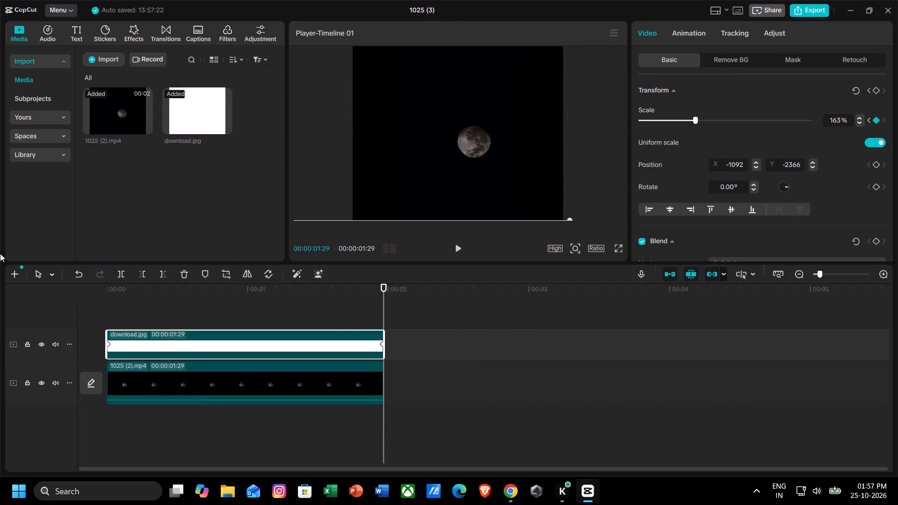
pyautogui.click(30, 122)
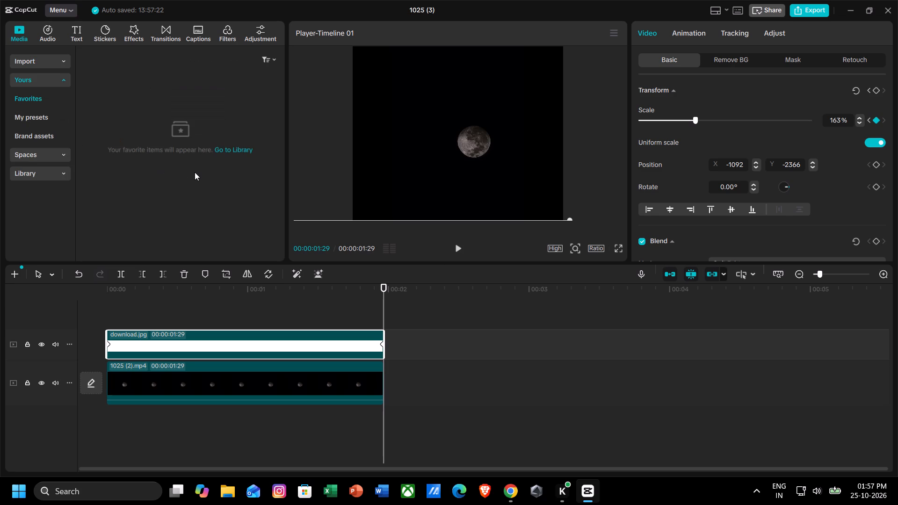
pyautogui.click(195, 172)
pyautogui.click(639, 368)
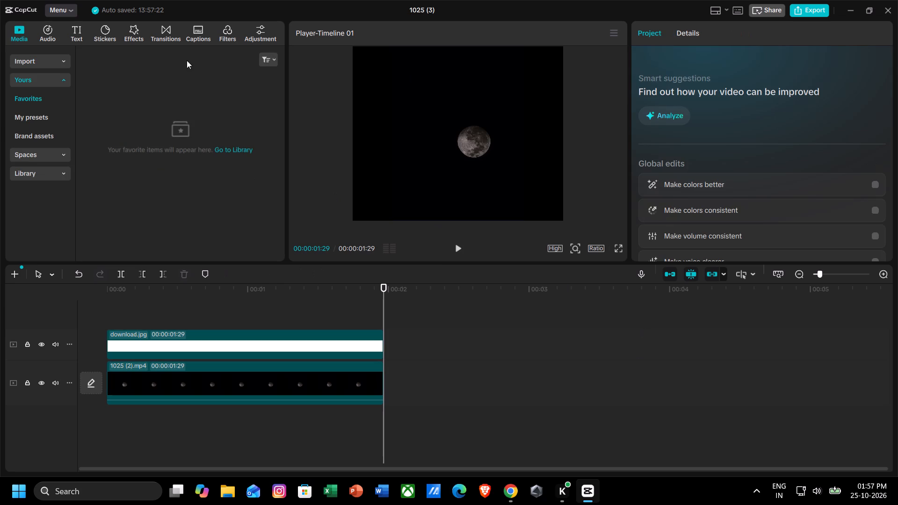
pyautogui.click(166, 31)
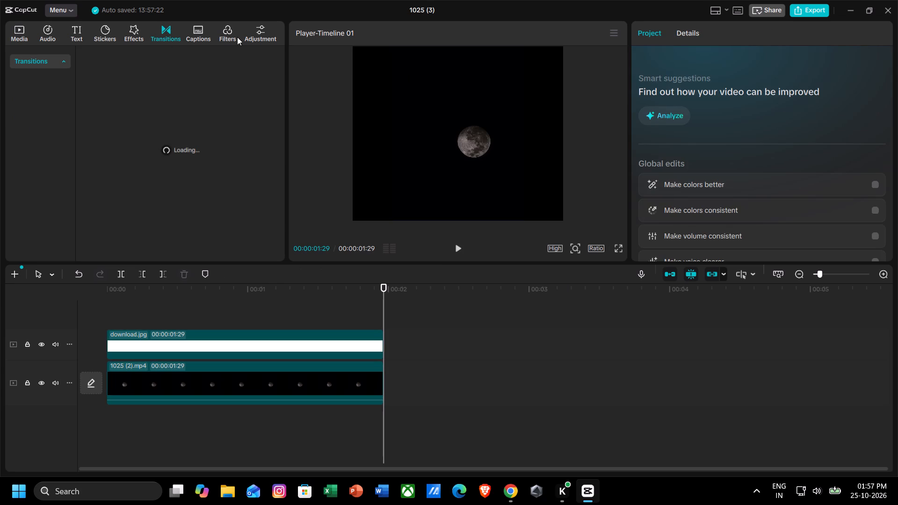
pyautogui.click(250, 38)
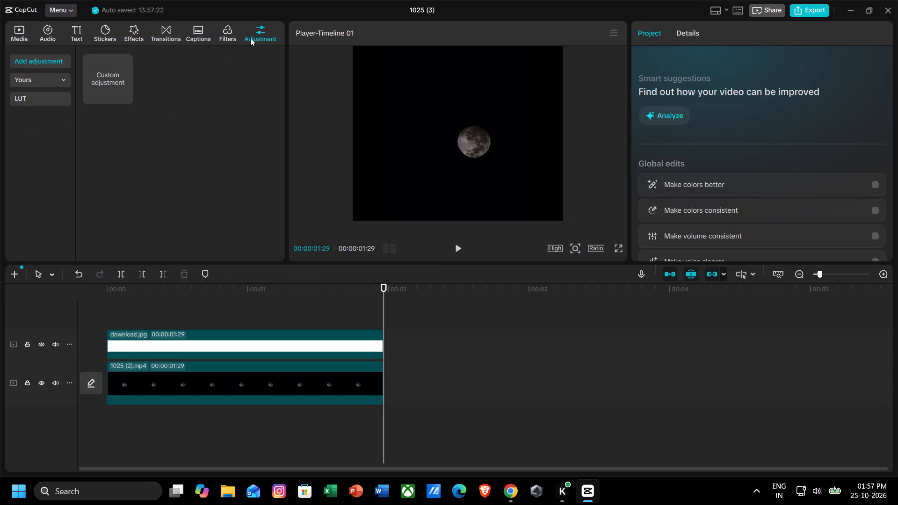
# Play the start of the timeline to check the moon with the overlay moved away.
pyautogui.press('space')
pyautogui.press('space')
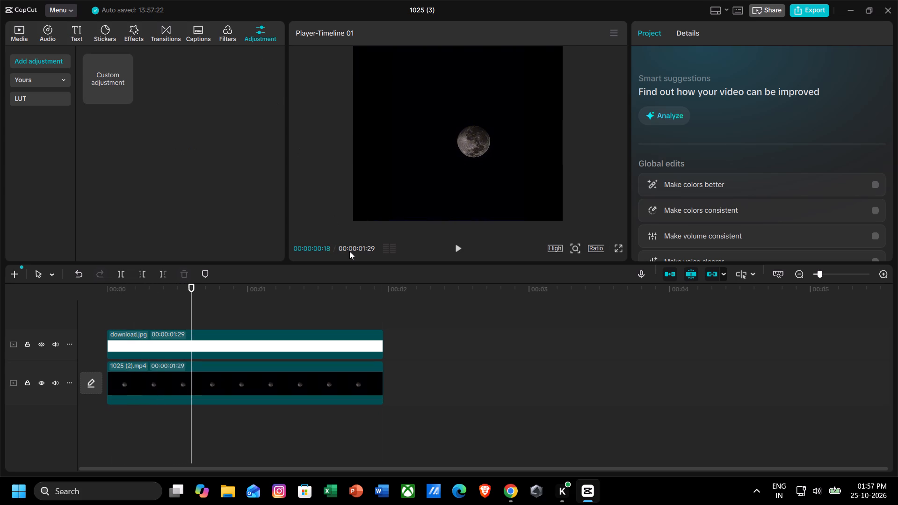
# Create a new project, leaving the moon project.
pyautogui.click(63, 6)
pyautogui.click(109, 30)
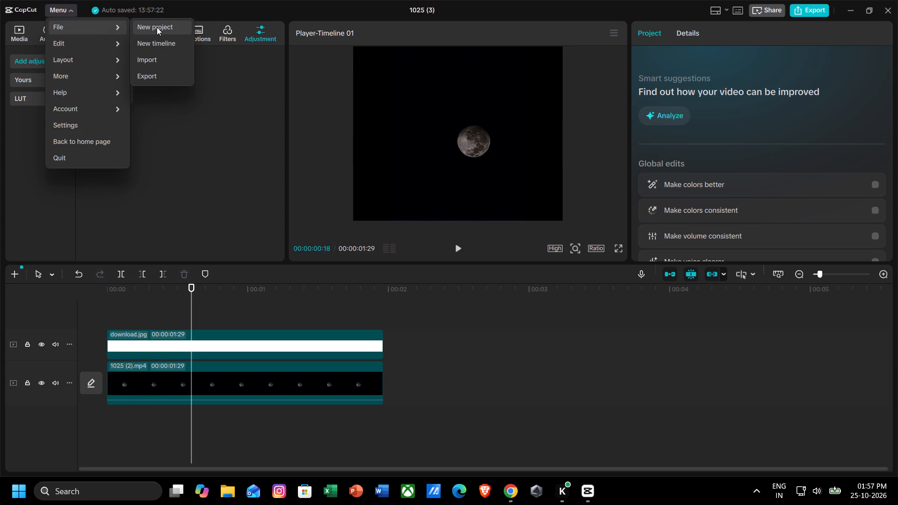
pyautogui.click(157, 27)
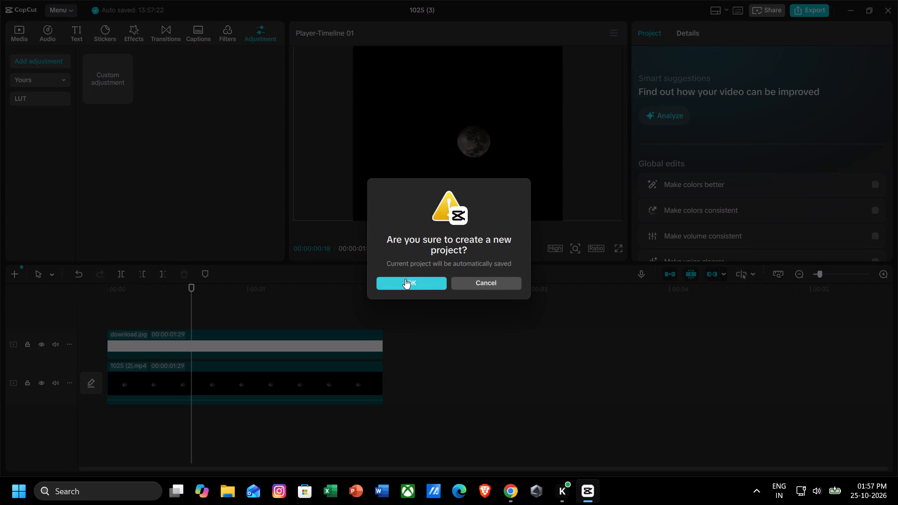
pyautogui.click(405, 279)
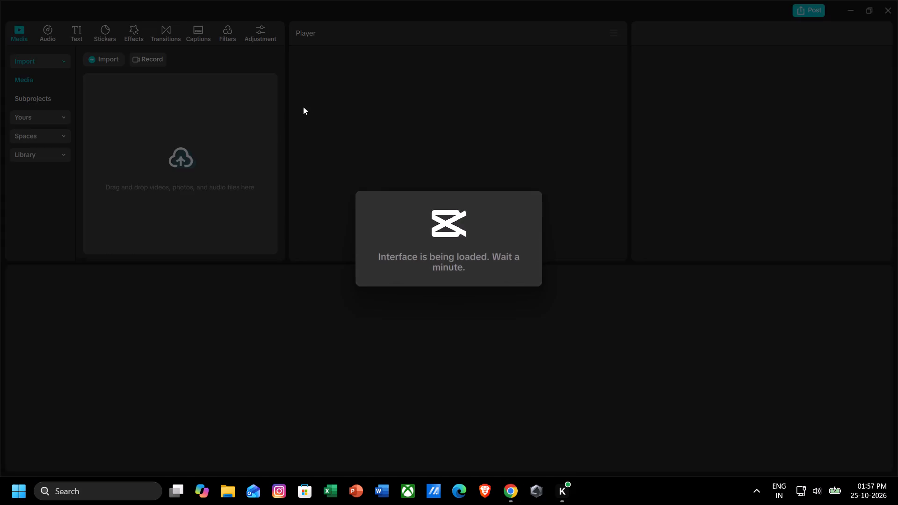
# Import the Video Project clip from the Downloads folder and add it to the timeline.
pyautogui.click(141, 131)
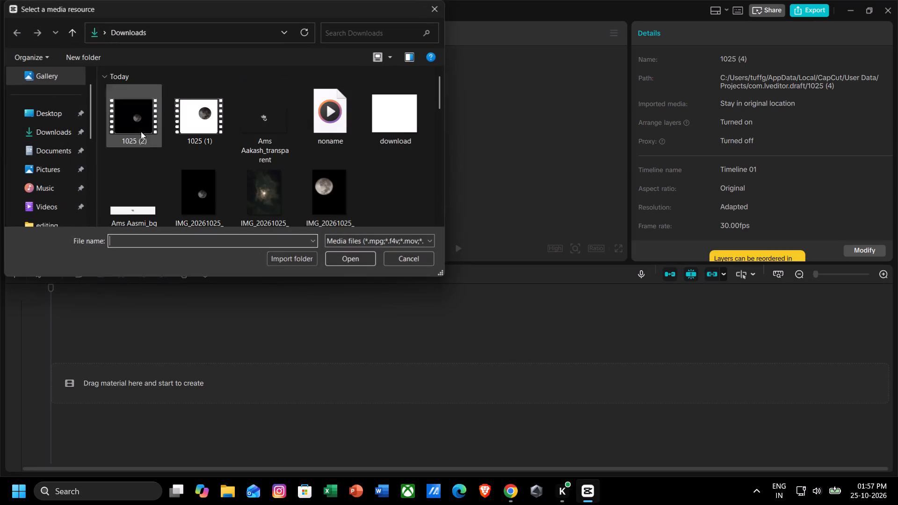
pyautogui.scroll(-1, 307, 183)
pyautogui.scroll(1, 307, 183)
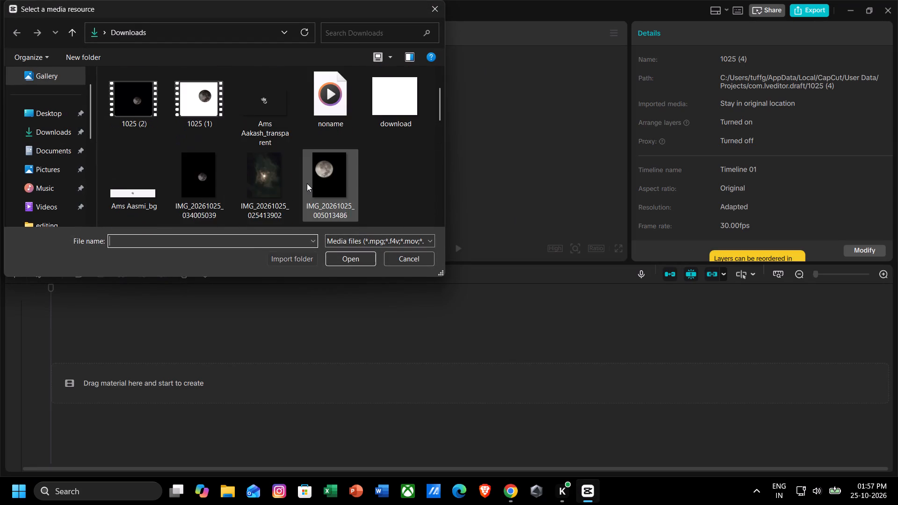
pyautogui.scroll(-1, 307, 183)
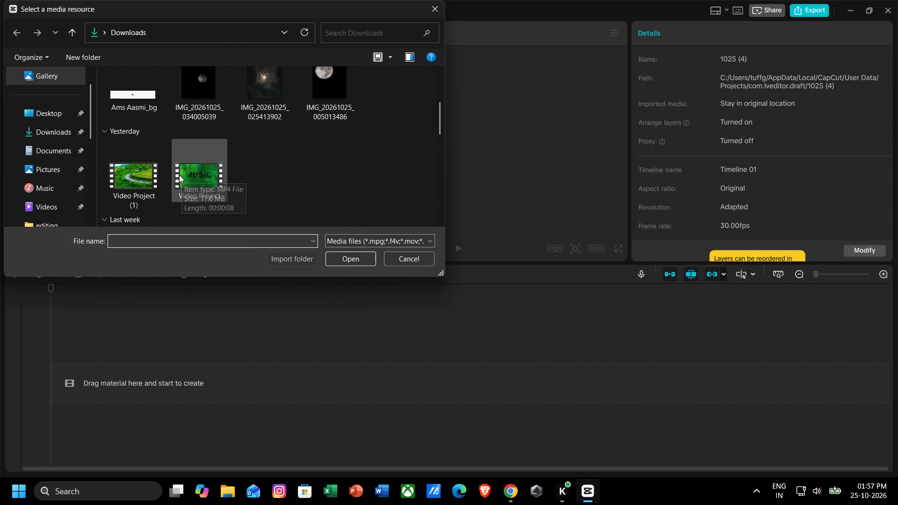
pyautogui.doubleClick(193, 171)
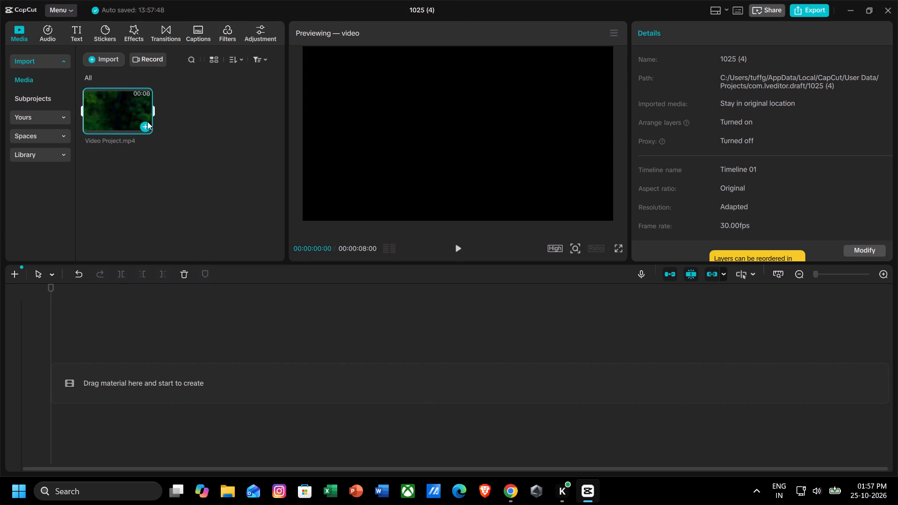
pyautogui.click(148, 125)
# Play the Video Project clip and review its title animation full screen.
pyautogui.press('space')
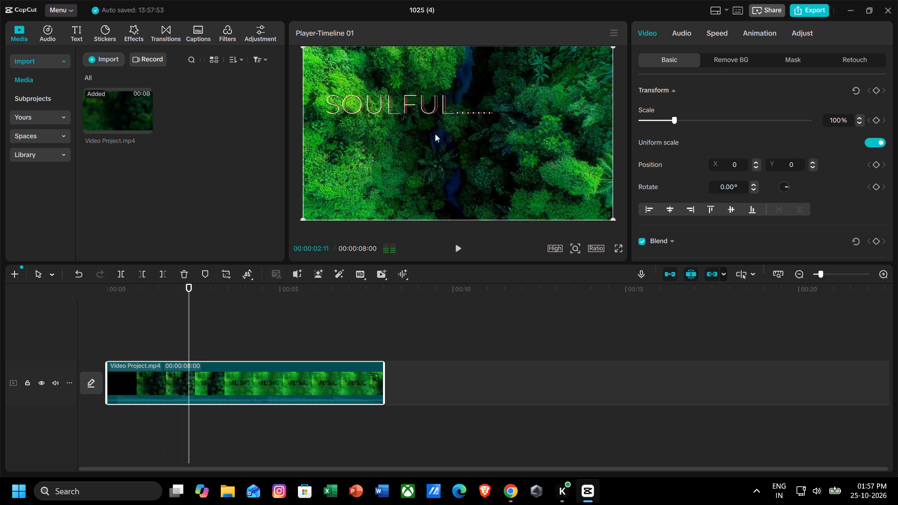
pyautogui.click(622, 245)
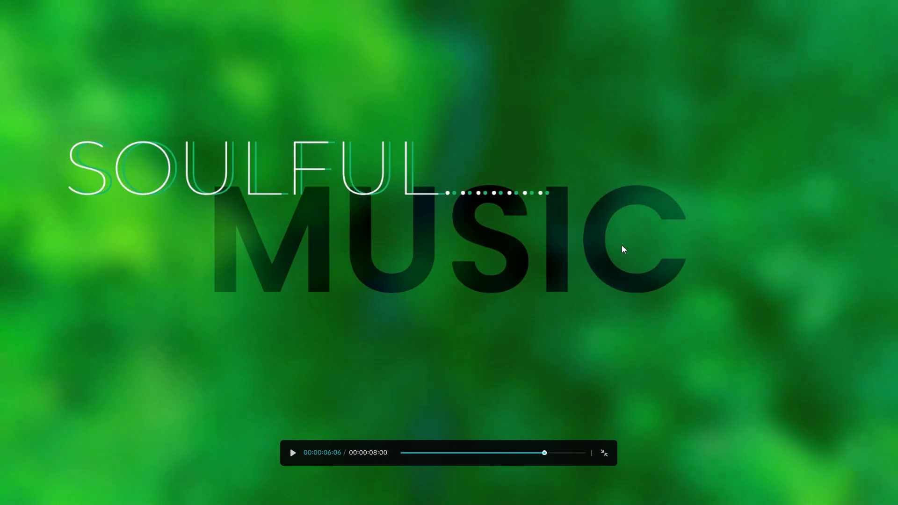
pyautogui.click(622, 245)
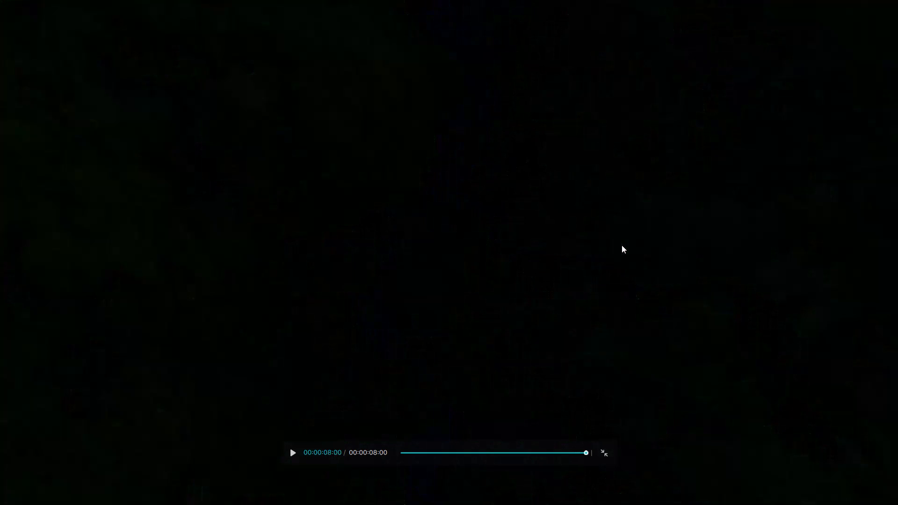
pyautogui.press('space')
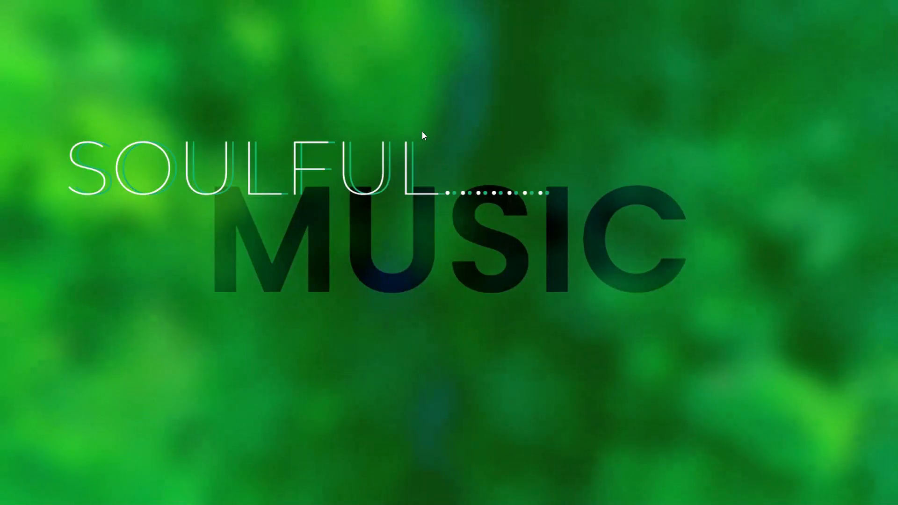
pyautogui.press('Escape')
pyautogui.click(396, 316)
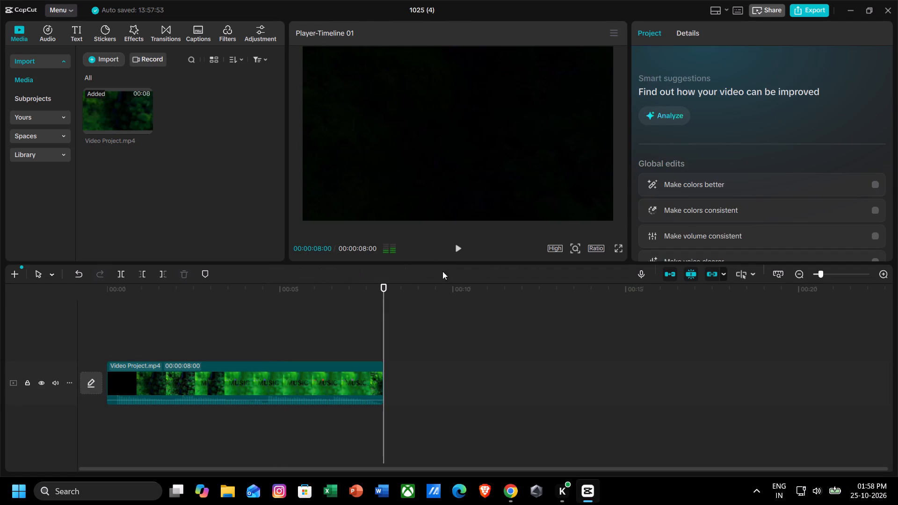
pyautogui.click(741, 179)
# Add the trending Butterfly video effect above the clip and place it at the start of the timeline.
pyautogui.click(123, 34)
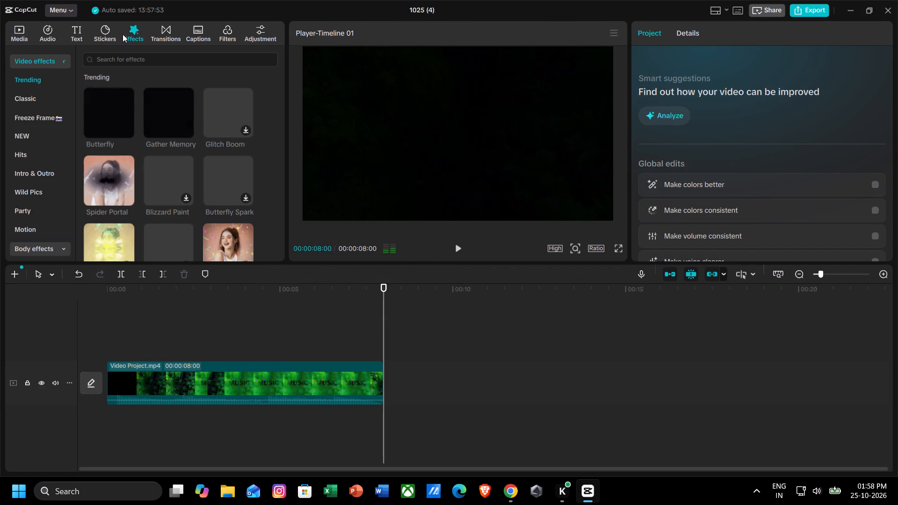
pyautogui.click(122, 144)
pyautogui.click(109, 120)
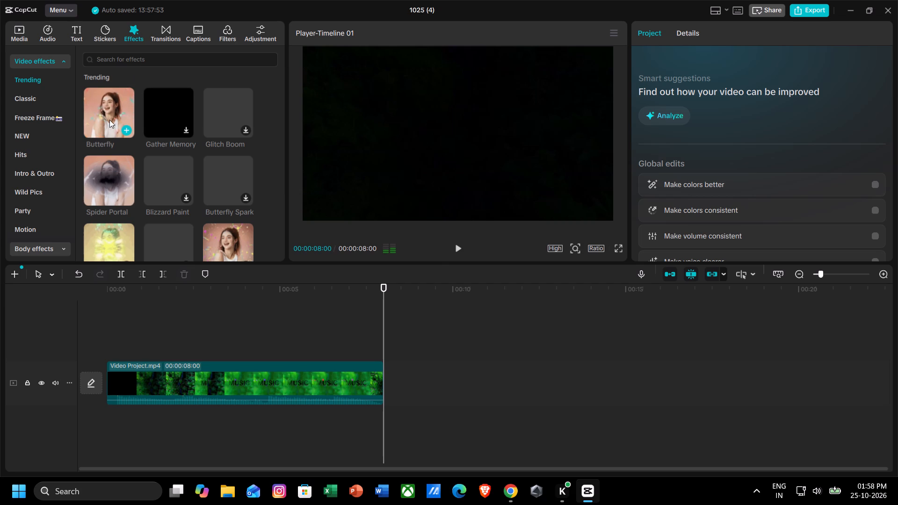
pyautogui.click(124, 129)
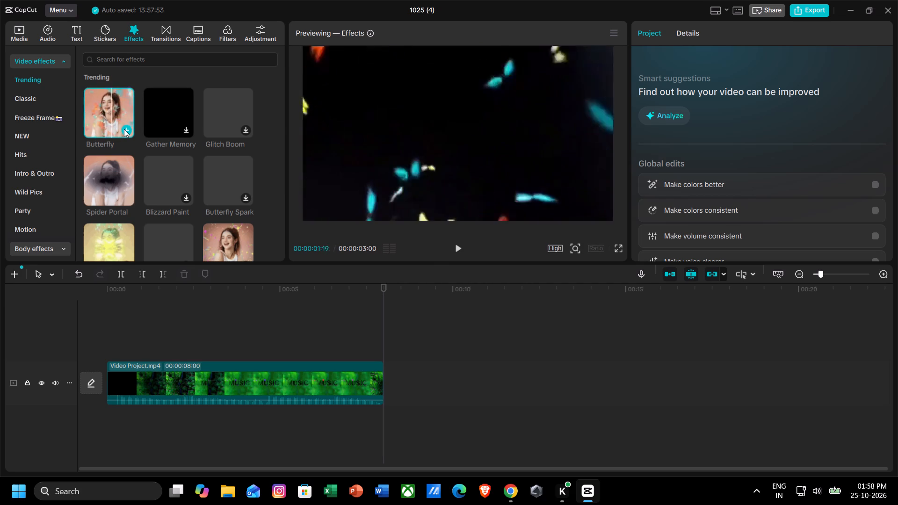
pyautogui.moveTo(454, 351); pyautogui.dragTo(163, 346)
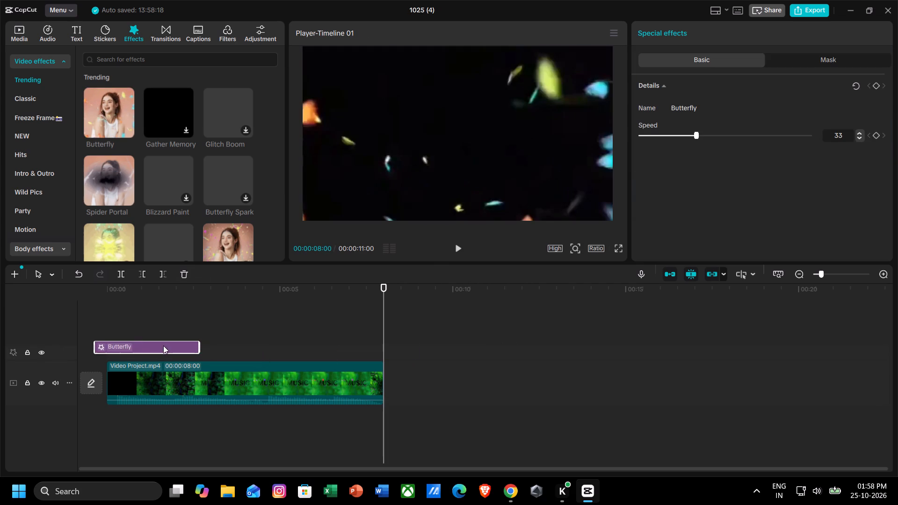
pyautogui.moveTo(163, 346); pyautogui.dragTo(178, 352)
# Extend the Butterfly effect to the end of the Video Project clip at 00:00:08:00.
pyautogui.doubleClick(209, 351)
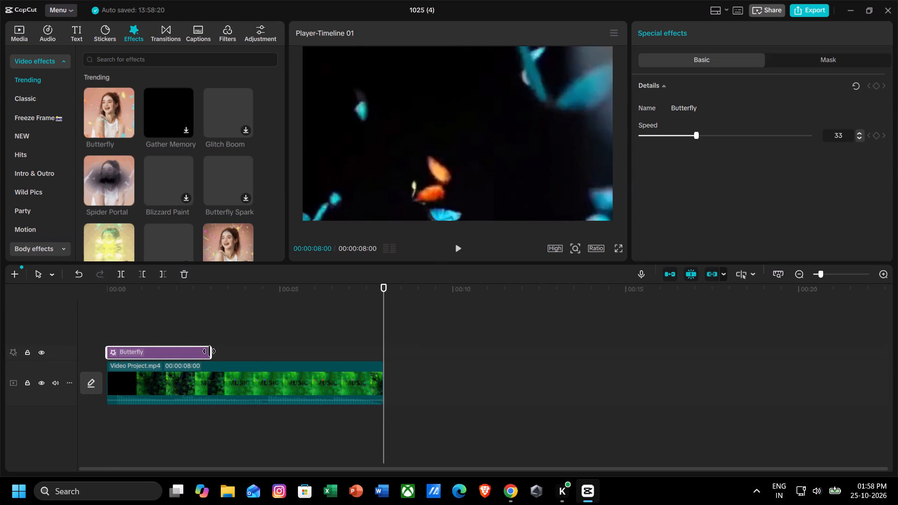
pyautogui.moveTo(209, 351); pyautogui.dragTo(378, 348)
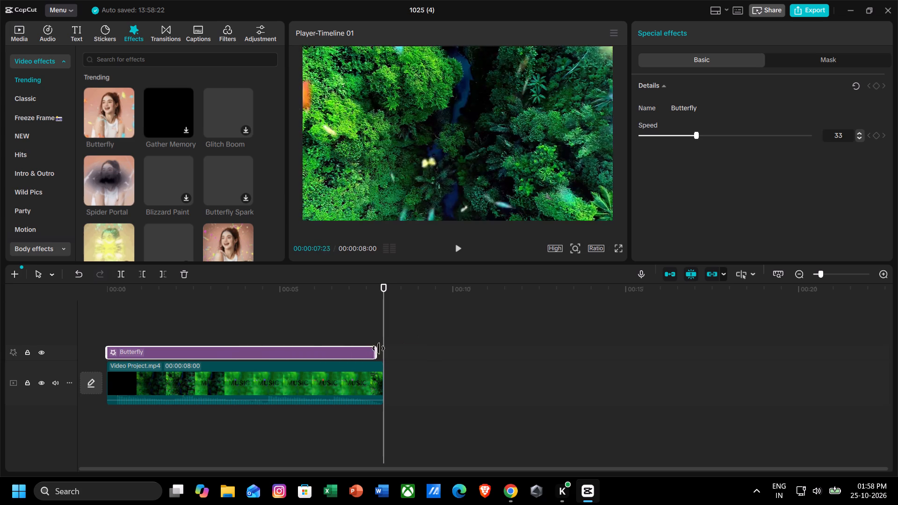
pyautogui.moveTo(378, 348); pyautogui.dragTo(382, 349)
# Play the timeline from the start to check the Butterfly effect over the clip.
pyautogui.press('space')
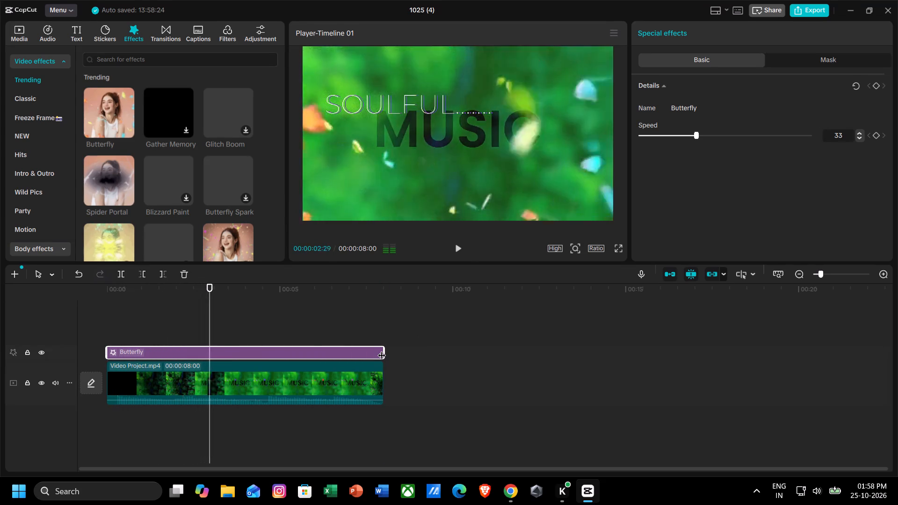
pyautogui.press('space')
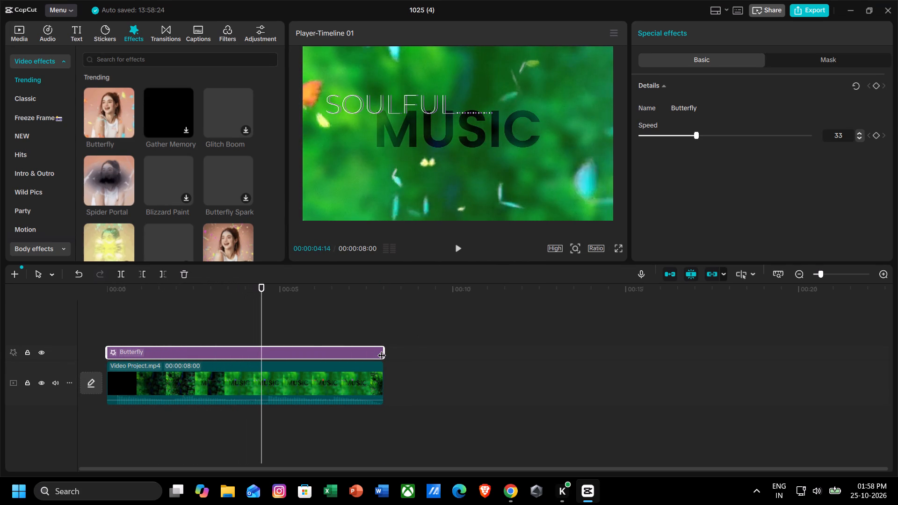
# Delete the Butterfly effect from above the Video Project clip.
pyautogui.rightClick(332, 351)
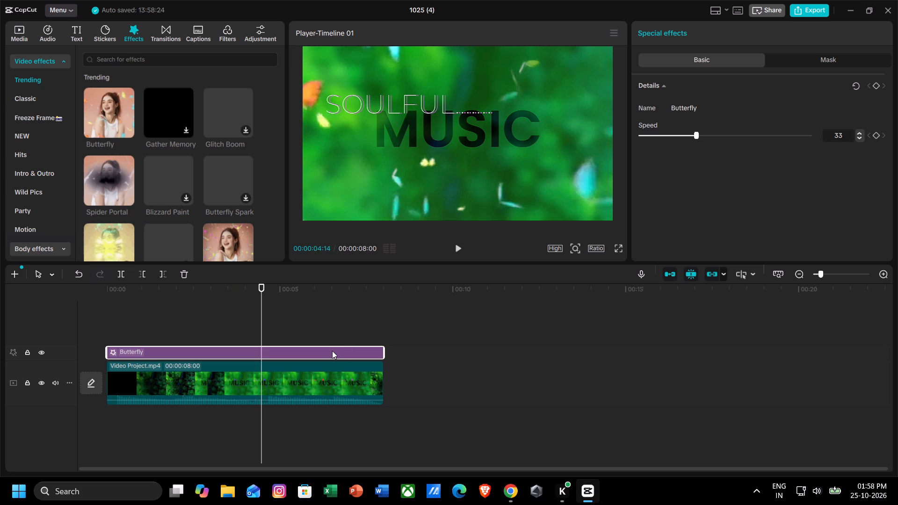
pyautogui.click(389, 302)
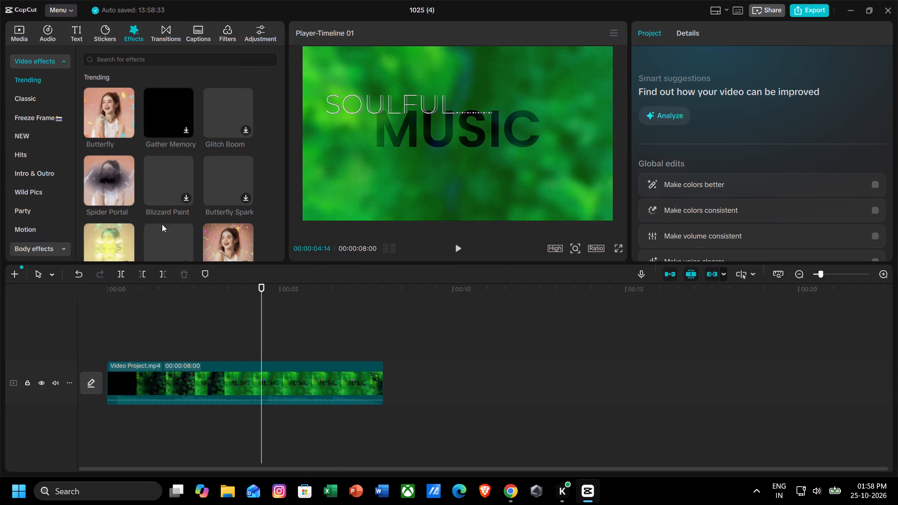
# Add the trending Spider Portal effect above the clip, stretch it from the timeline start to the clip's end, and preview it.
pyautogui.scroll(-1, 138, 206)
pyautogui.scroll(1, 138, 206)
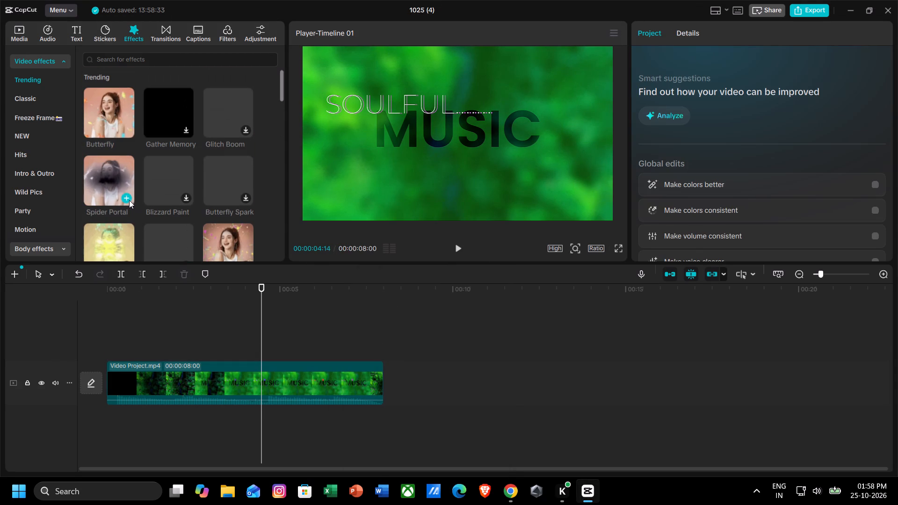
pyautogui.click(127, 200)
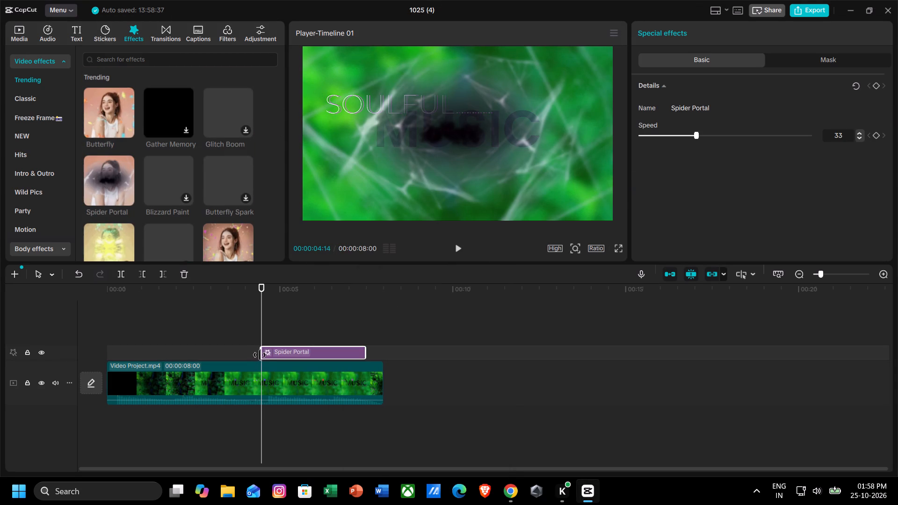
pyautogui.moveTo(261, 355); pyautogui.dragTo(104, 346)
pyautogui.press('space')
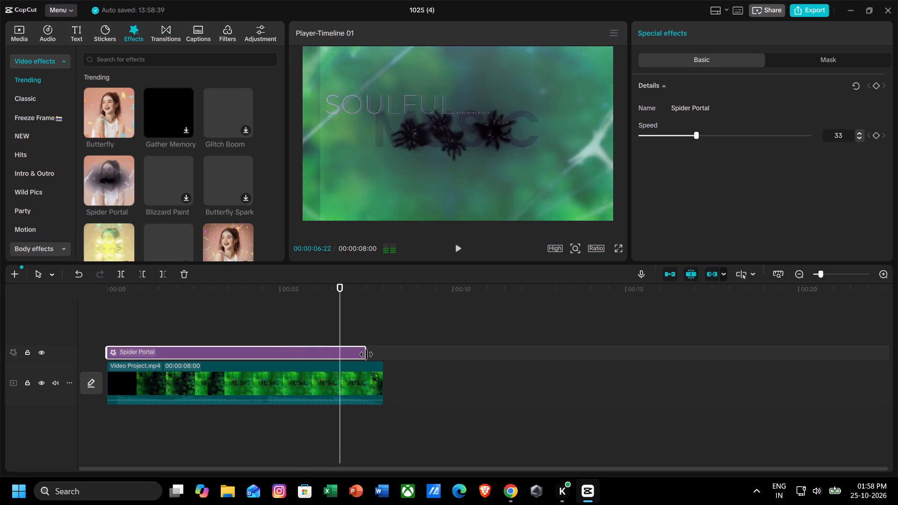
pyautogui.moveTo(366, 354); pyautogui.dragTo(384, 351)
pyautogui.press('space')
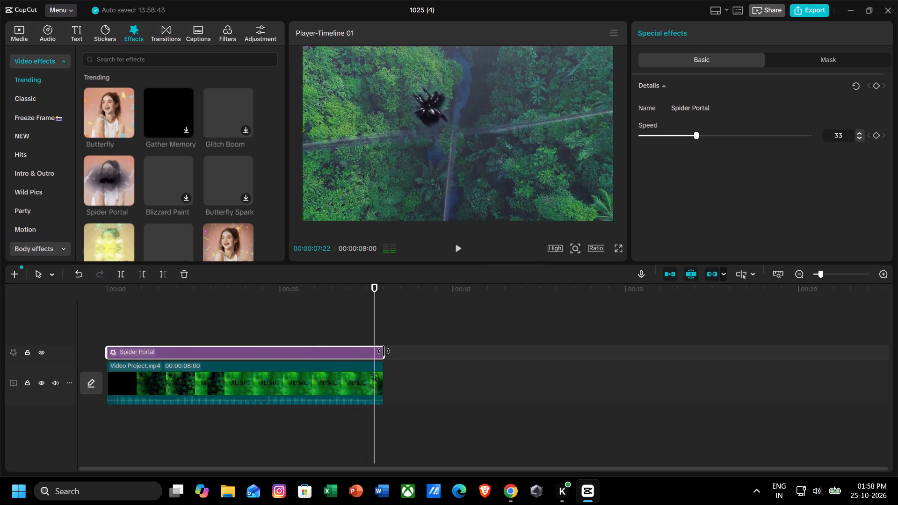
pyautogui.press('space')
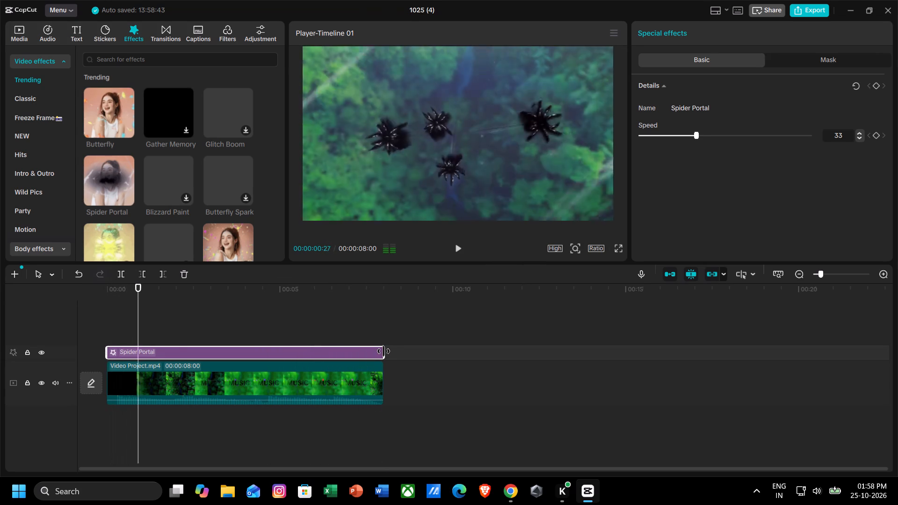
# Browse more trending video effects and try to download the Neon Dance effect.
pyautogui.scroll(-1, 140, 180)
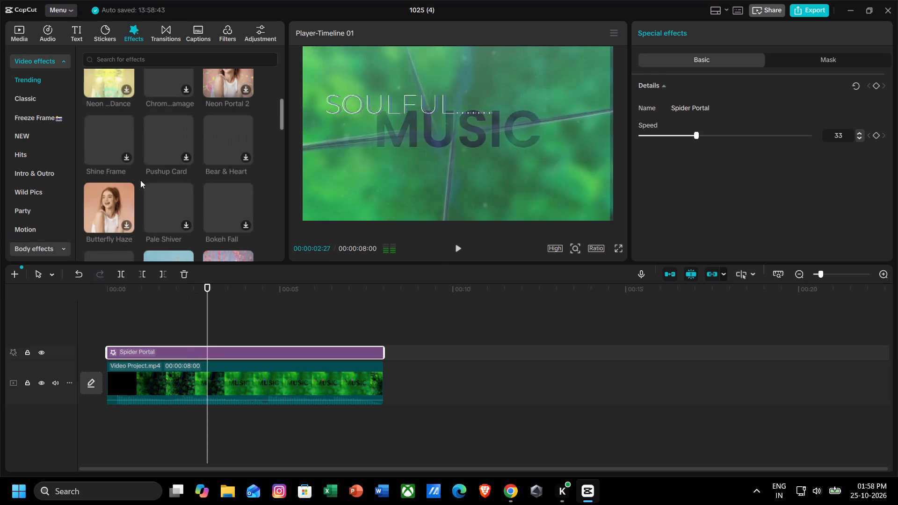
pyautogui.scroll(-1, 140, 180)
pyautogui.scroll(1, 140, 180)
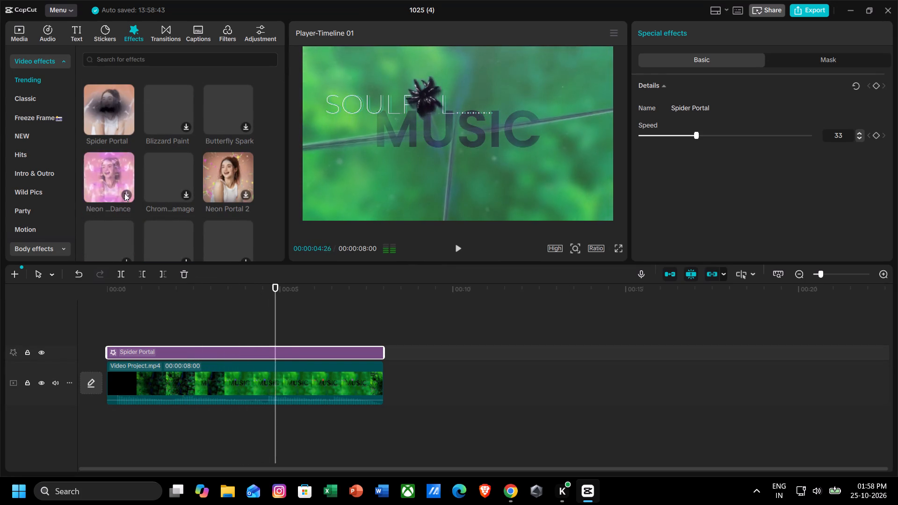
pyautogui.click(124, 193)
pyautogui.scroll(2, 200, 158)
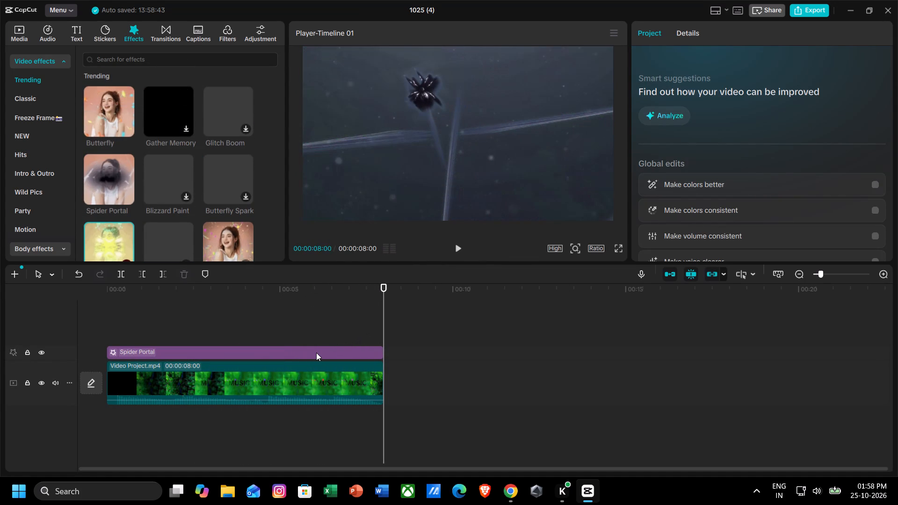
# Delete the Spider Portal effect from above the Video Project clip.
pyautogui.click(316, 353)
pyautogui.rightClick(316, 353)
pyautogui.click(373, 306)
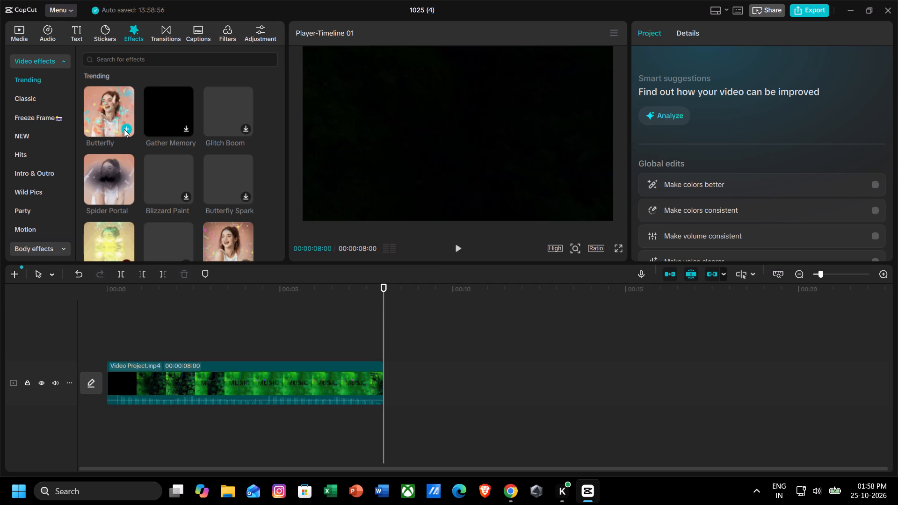
# Add the Butterfly effect again, stretch it over the whole Video Project clip from the start to 00:00:08:00, and preview it.
pyautogui.click(124, 129)
pyautogui.moveTo(411, 346); pyautogui.dragTo(280, 346)
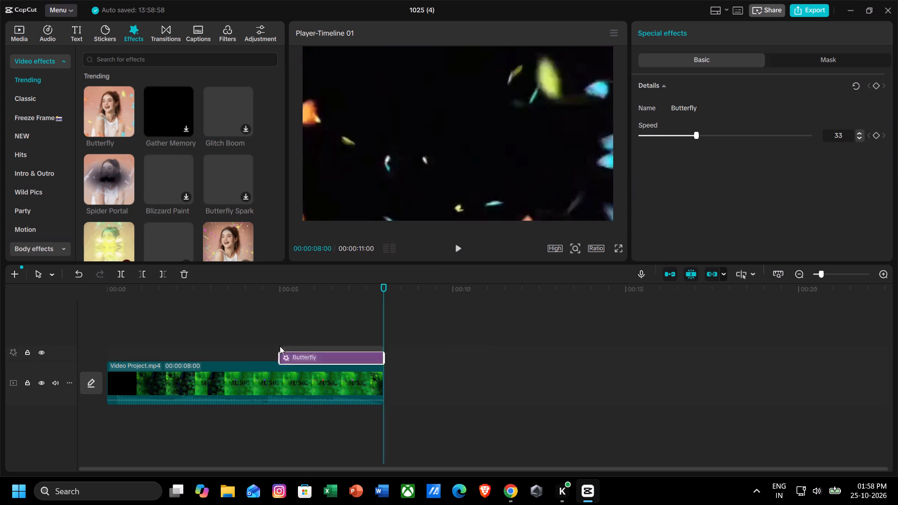
pyautogui.moveTo(280, 346); pyautogui.dragTo(136, 349)
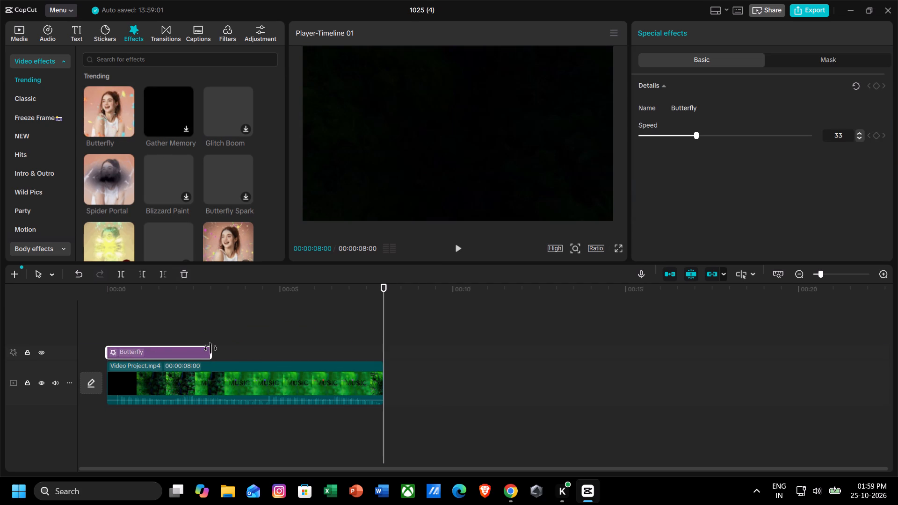
pyautogui.moveTo(210, 350); pyautogui.dragTo(381, 335)
pyautogui.press('space')
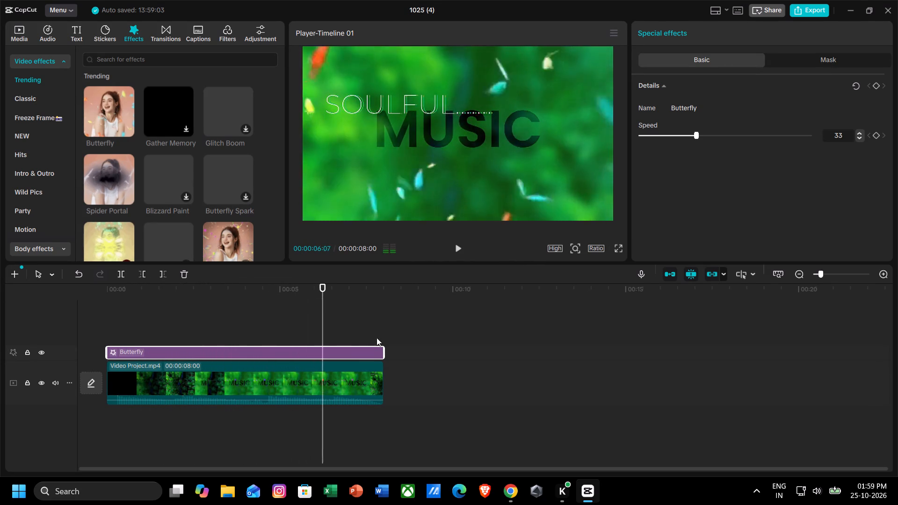
pyautogui.press('space')
# Turn on Enhance voice for the Video Project clip's audio with an intensity of 100.
pyautogui.click(327, 379)
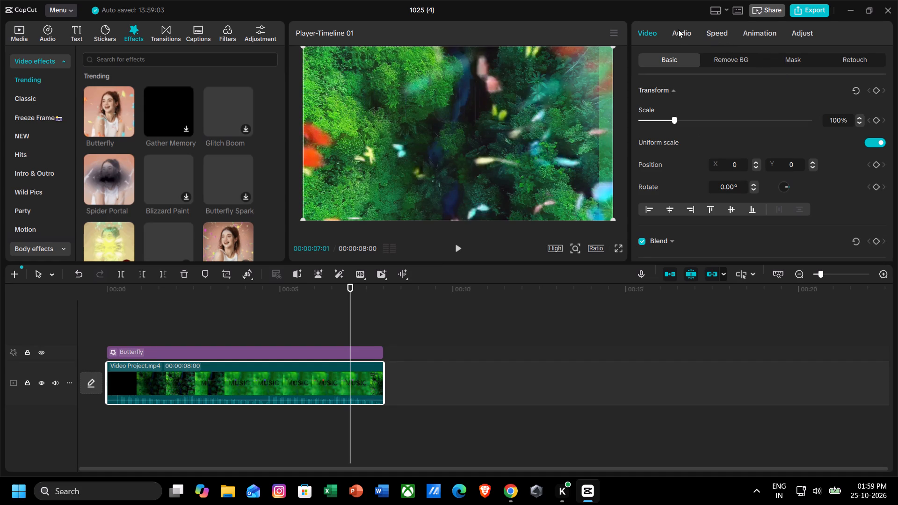
pyautogui.click(678, 29)
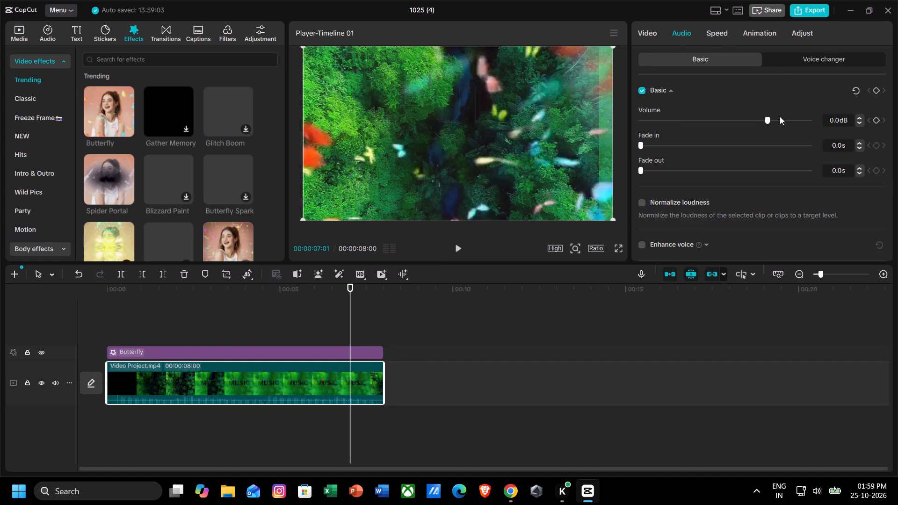
pyautogui.scroll(-4, 644, 144)
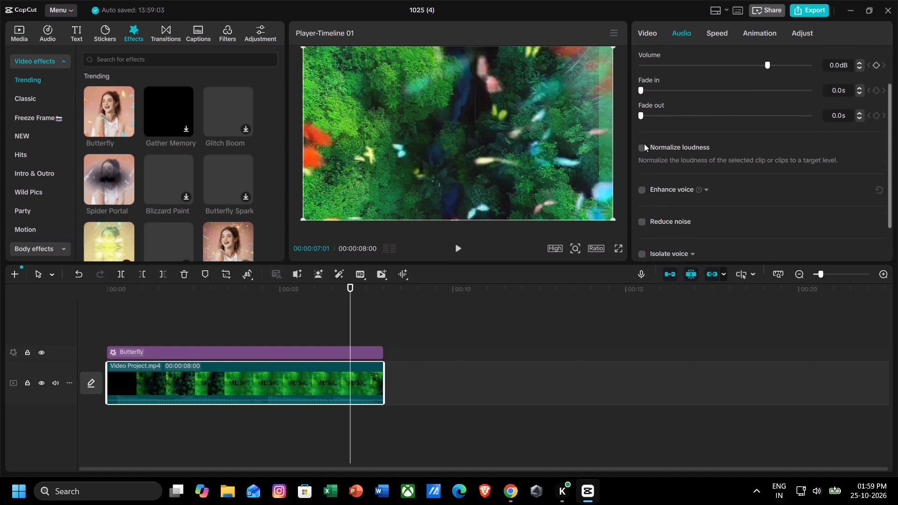
pyautogui.scroll(-2, 644, 144)
pyautogui.click(639, 139)
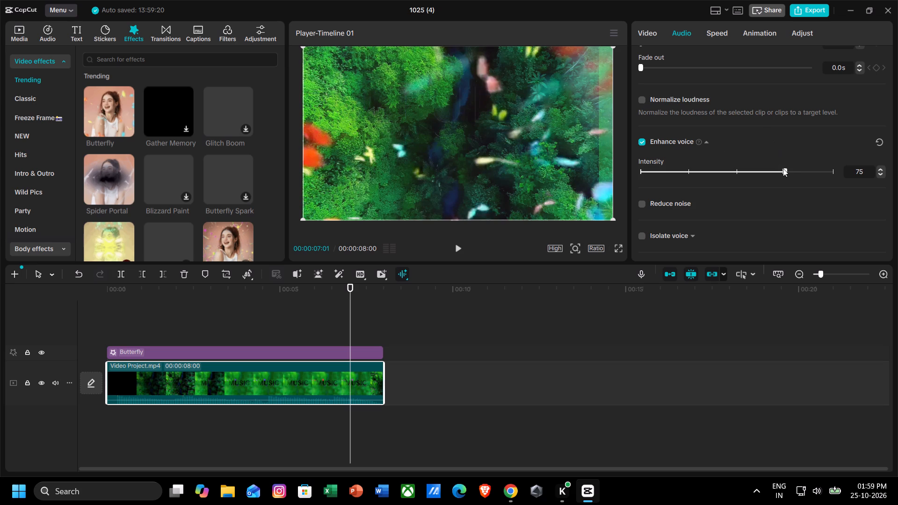
pyautogui.moveTo(786, 170); pyautogui.dragTo(848, 169)
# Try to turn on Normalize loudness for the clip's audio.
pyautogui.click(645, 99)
# Turn on Reduce noise for the Video Project clip's audio.
pyautogui.scroll(-1, 682, 148)
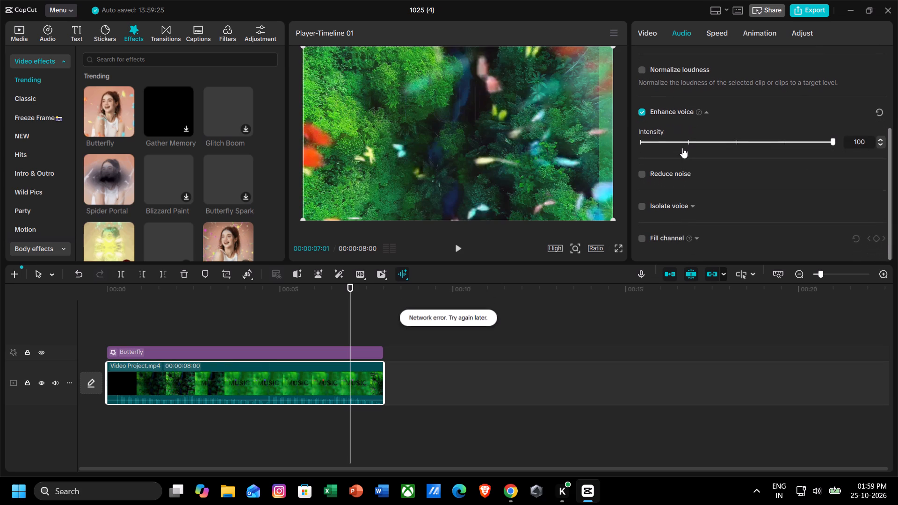
pyautogui.click(646, 174)
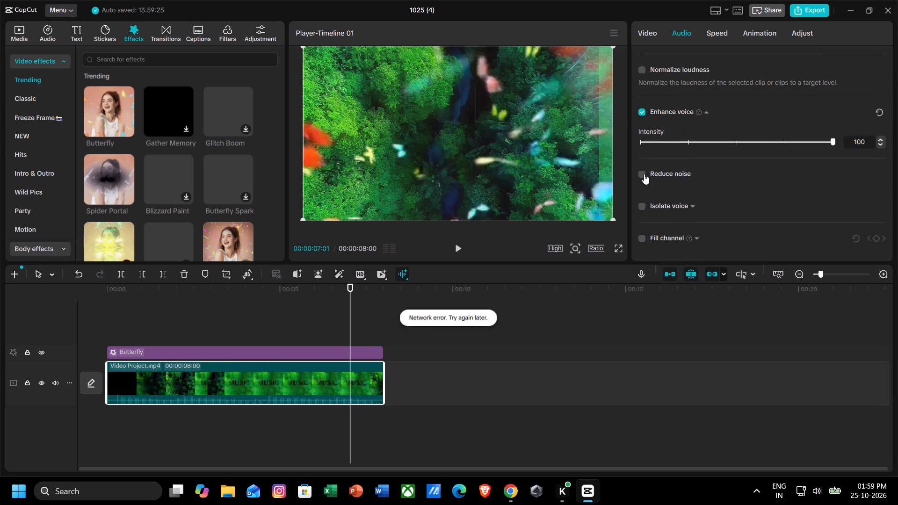
pyautogui.click(642, 173)
# Turn on Isolate voice for the clip's audio with the Keep vocal option.
pyautogui.scroll(-1, 642, 173)
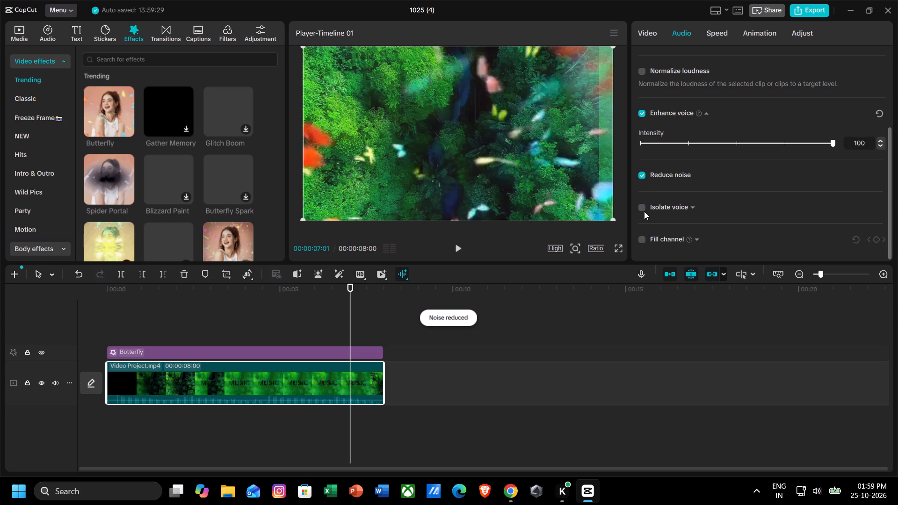
pyautogui.click(644, 211)
pyautogui.click(642, 204)
pyautogui.click(643, 207)
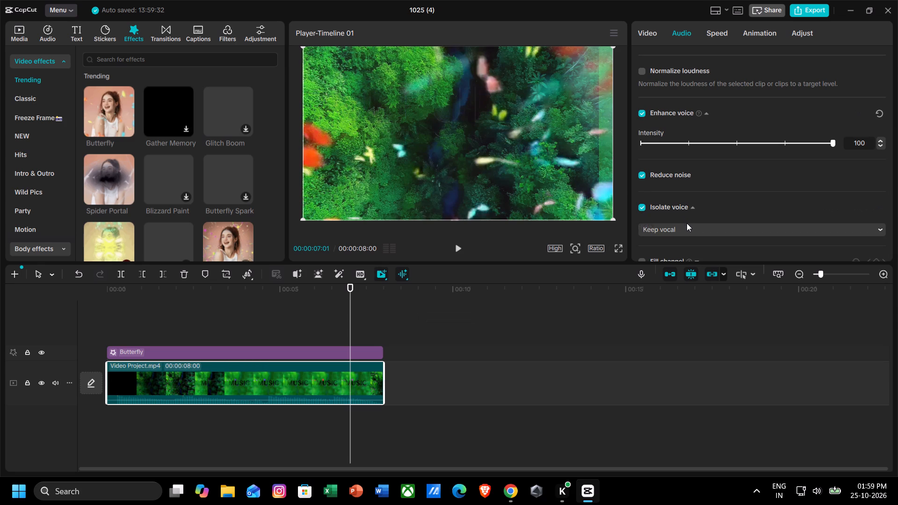
pyautogui.click(687, 223)
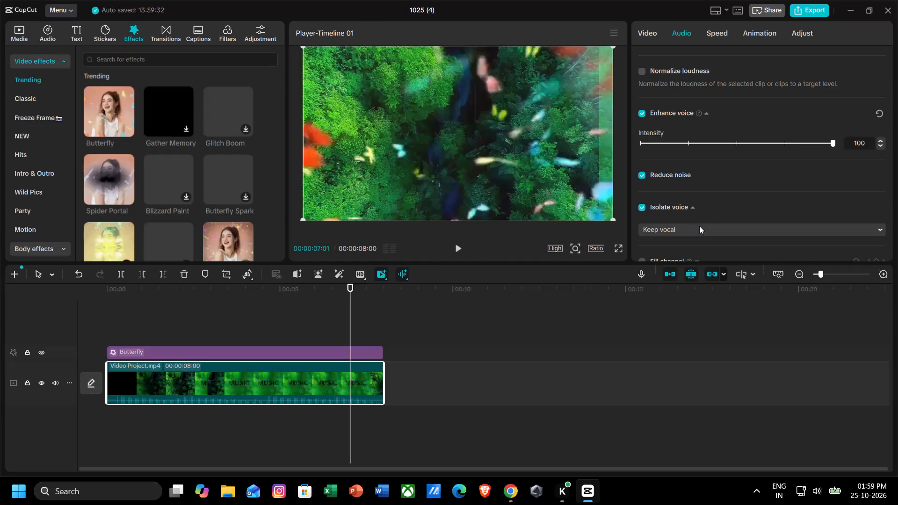
pyautogui.click(699, 226)
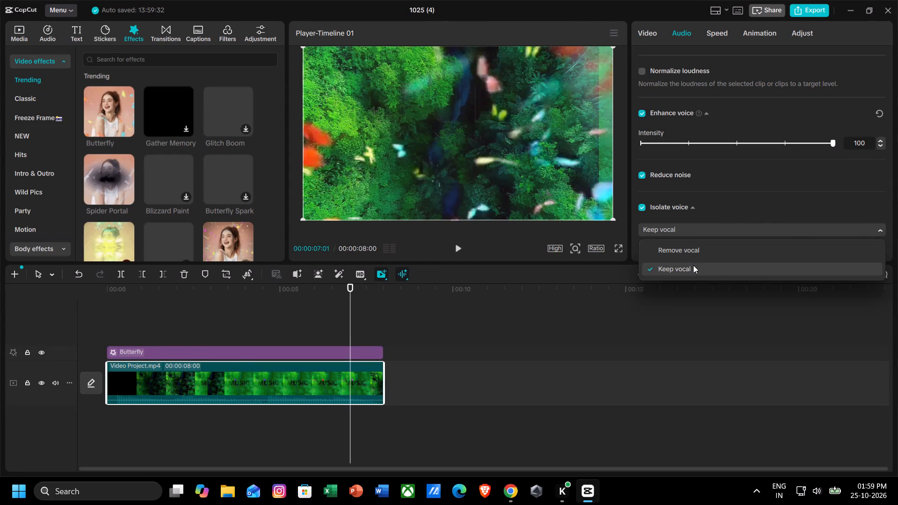
pyautogui.click(693, 265)
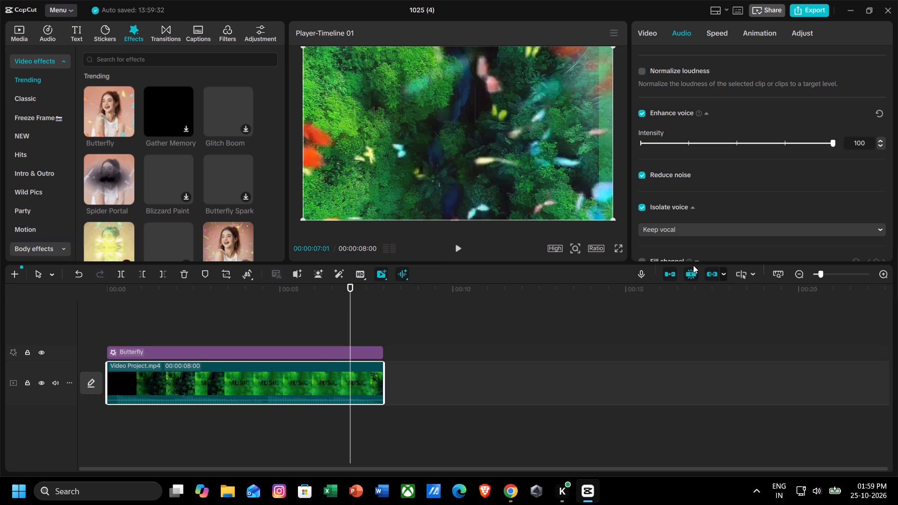
# Play the clip with the Butterfly effect and audio settings, and review it full screen to the end.
pyautogui.press('space')
pyautogui.press('space')
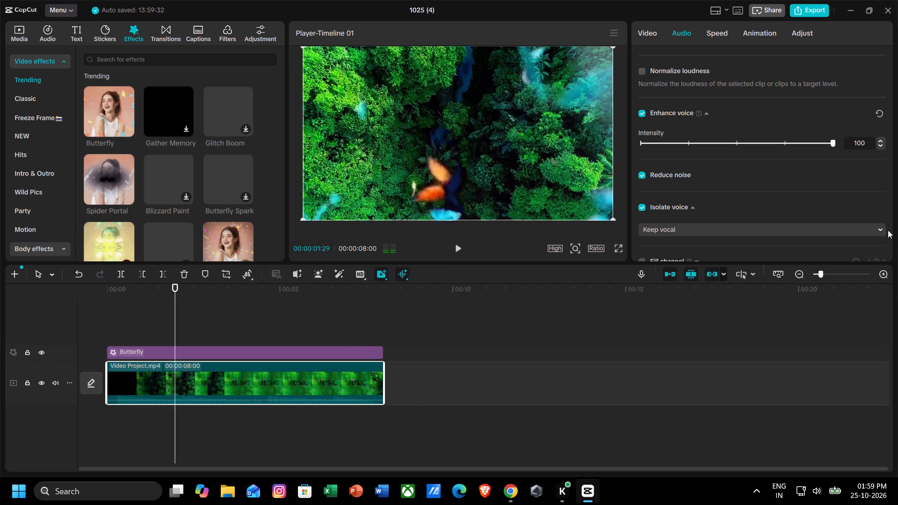
pyautogui.click(616, 247)
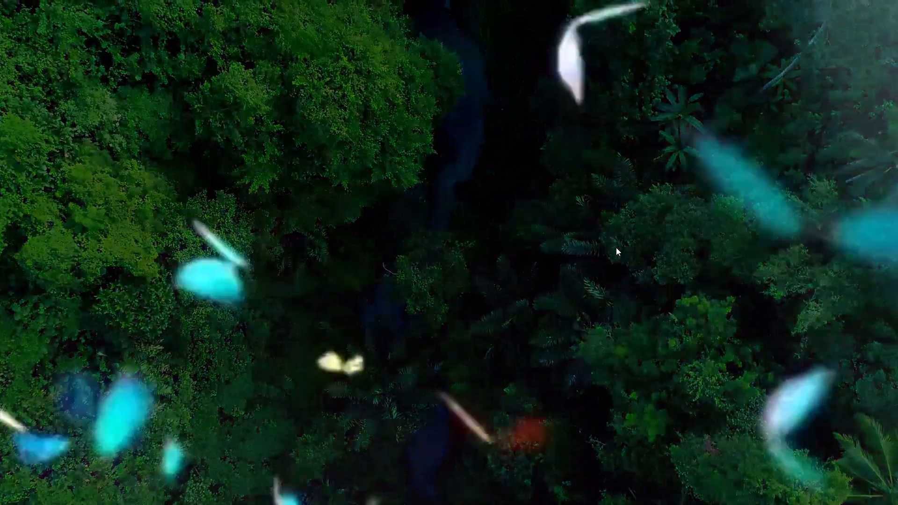
pyautogui.press('Escape')
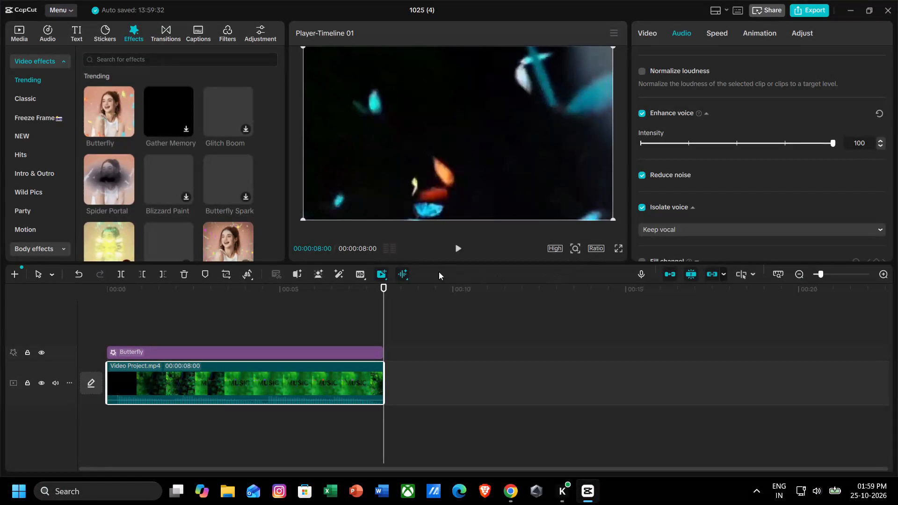
# Stabilize the Video Project clip using the Most stable level.
pyautogui.click(355, 275)
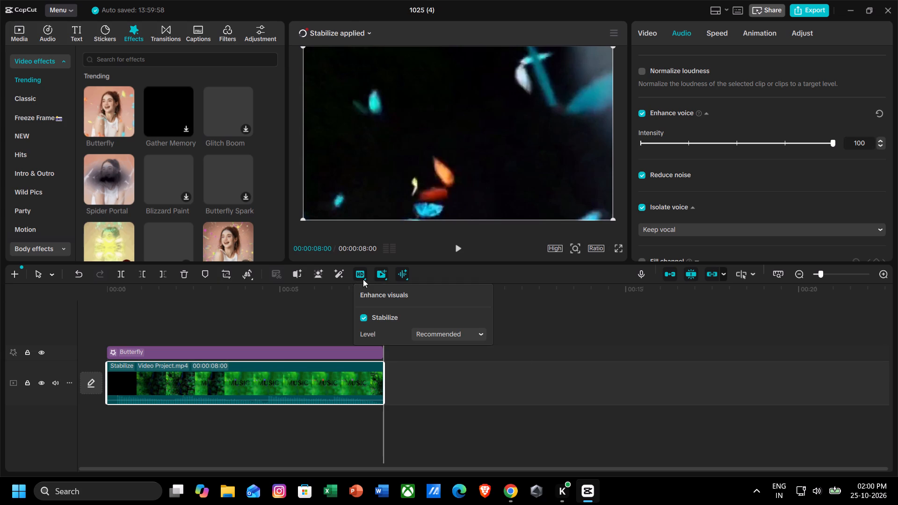
pyautogui.click(439, 335)
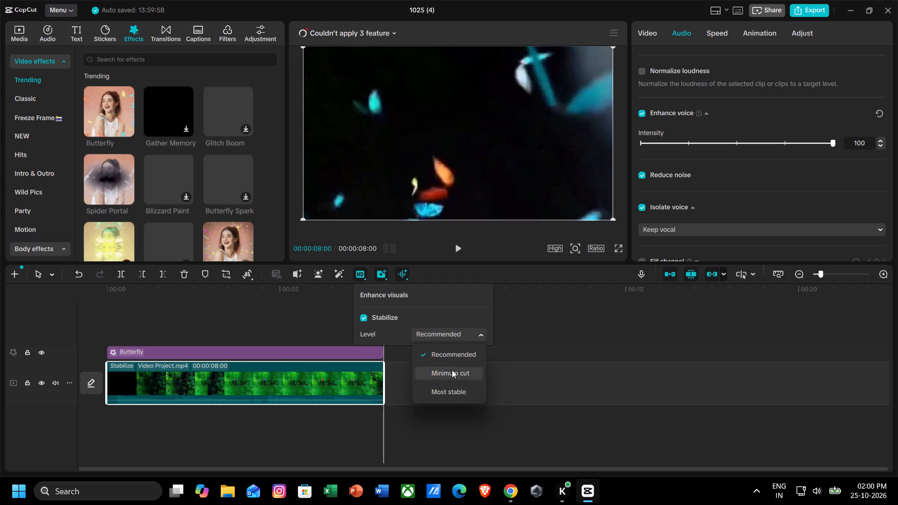
pyautogui.click(460, 392)
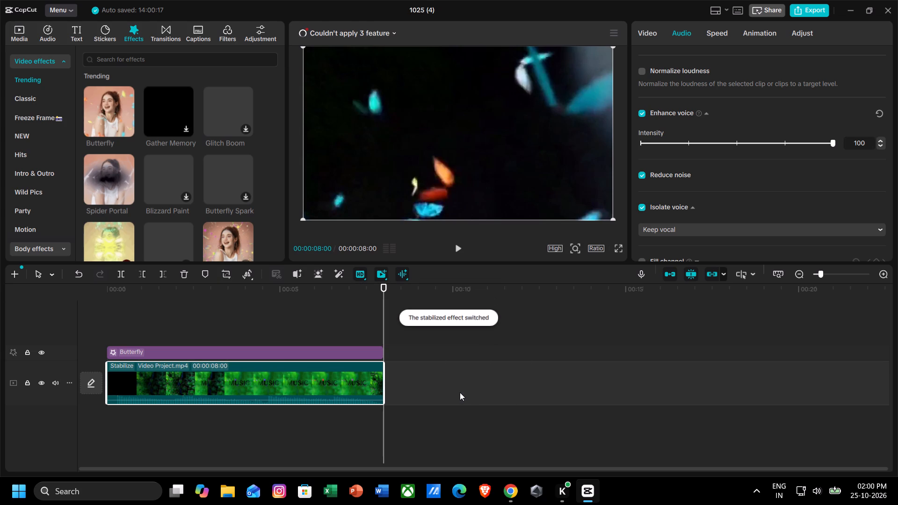
# Play the timeline from the start to check the stabilized clip with the Butterfly effect.
pyautogui.press('space')
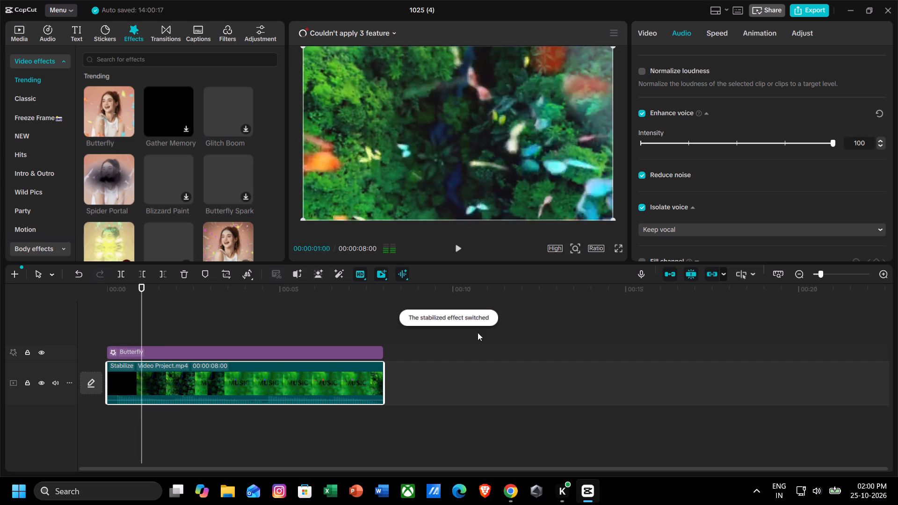
pyautogui.press('space')
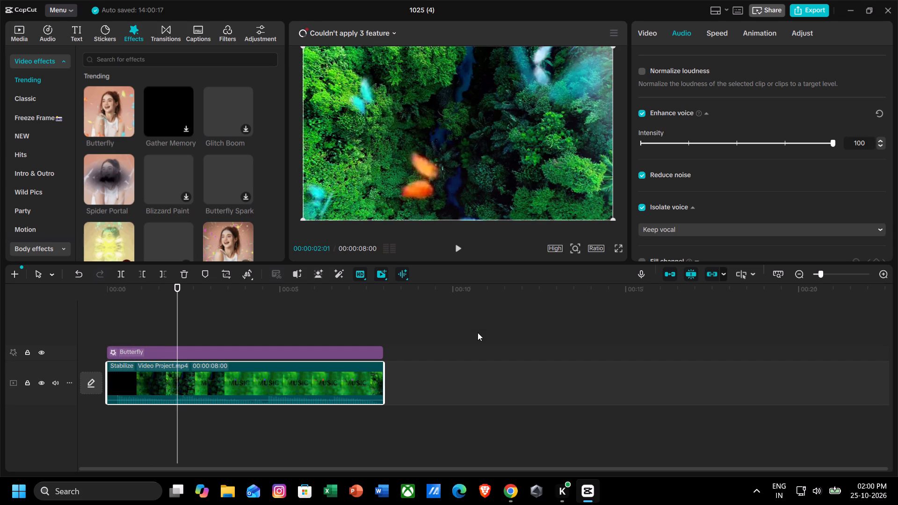
pyautogui.press('space')
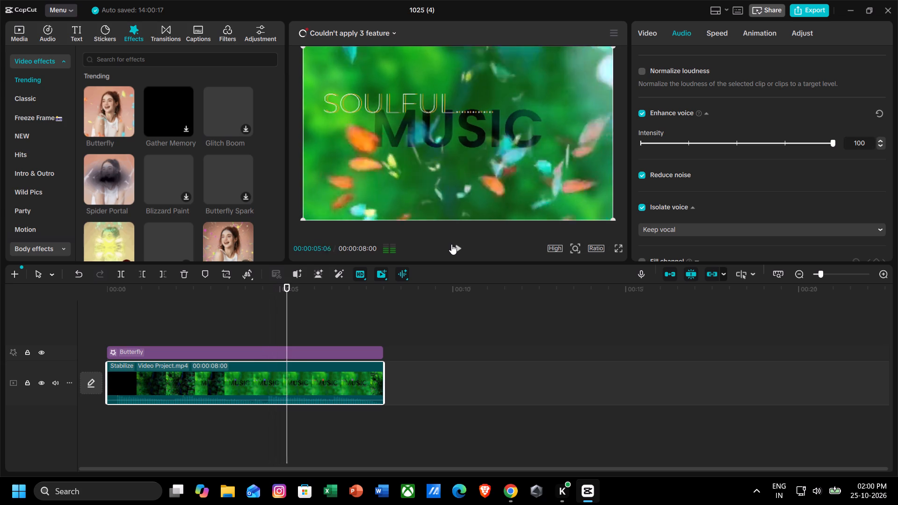
# Stop playback, browse the Trending video effects and preview Edge Glow on the clip.
pyautogui.press('space')
pyautogui.scroll(-3, 275, 153)
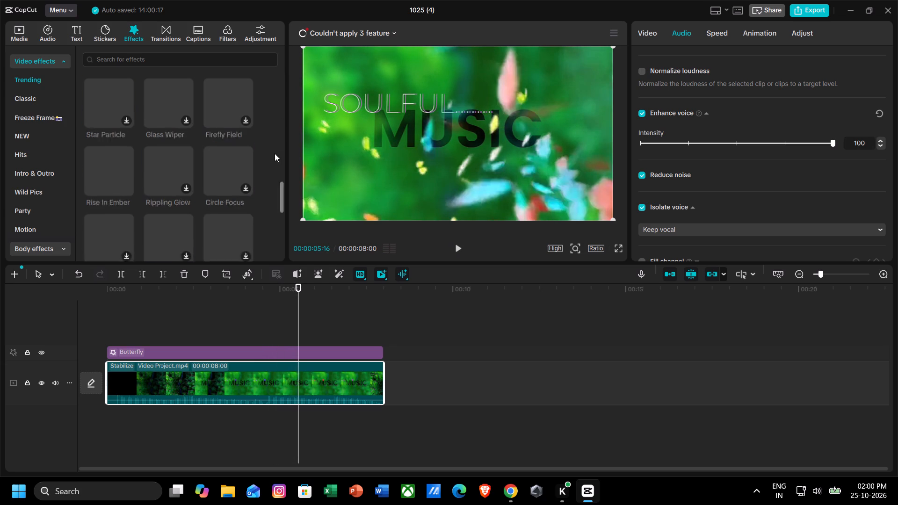
pyautogui.scroll(-2, 275, 153)
pyautogui.scroll(-6, 196, 170)
pyautogui.scroll(-2, 407, 130)
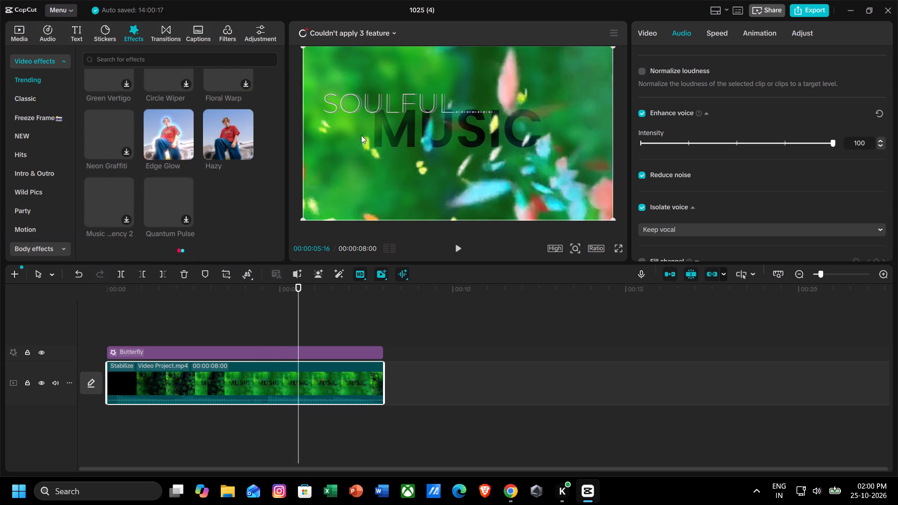
pyautogui.click(180, 140)
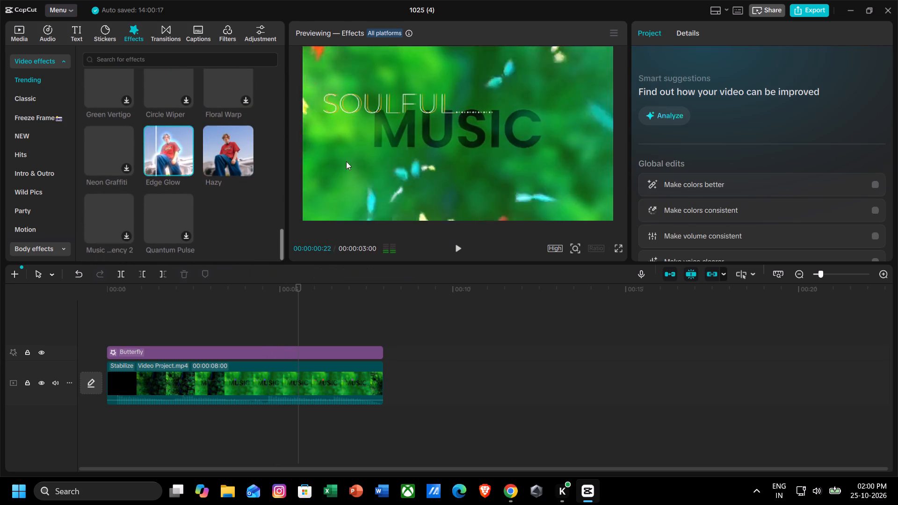
# Delete the Butterfly effect above the Video Project clip and play the rest of the clip without it.
pyautogui.click(289, 352)
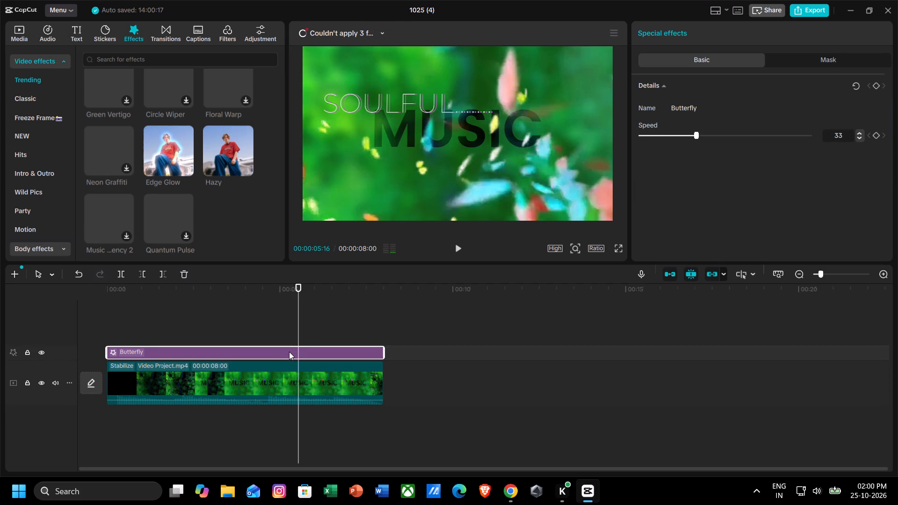
pyautogui.rightClick(289, 352)
pyautogui.click(362, 312)
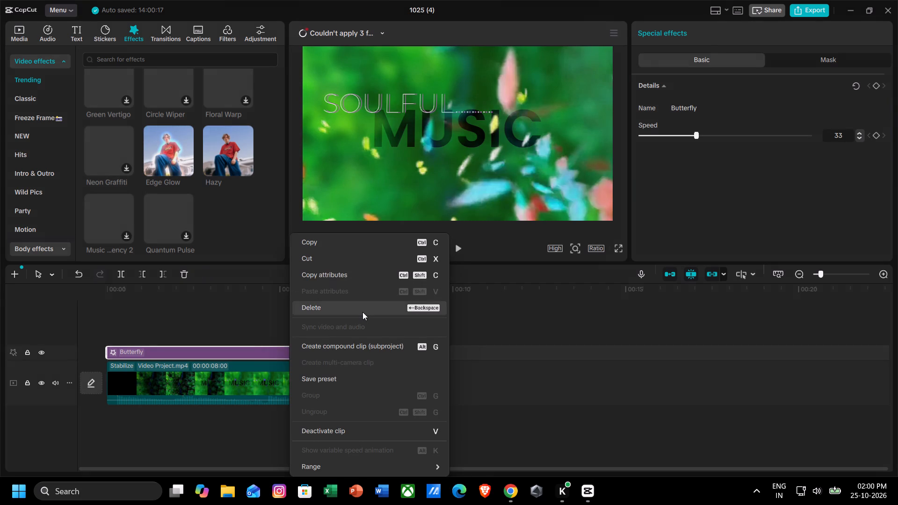
pyautogui.press('space')
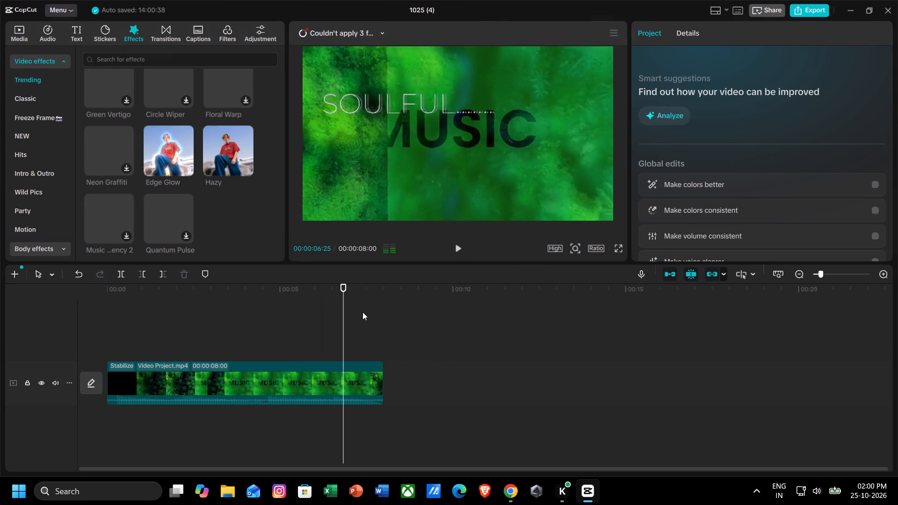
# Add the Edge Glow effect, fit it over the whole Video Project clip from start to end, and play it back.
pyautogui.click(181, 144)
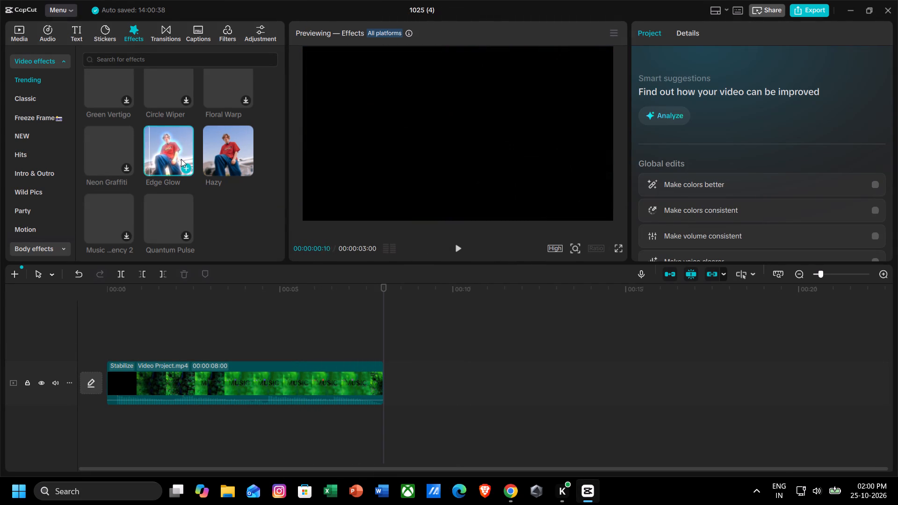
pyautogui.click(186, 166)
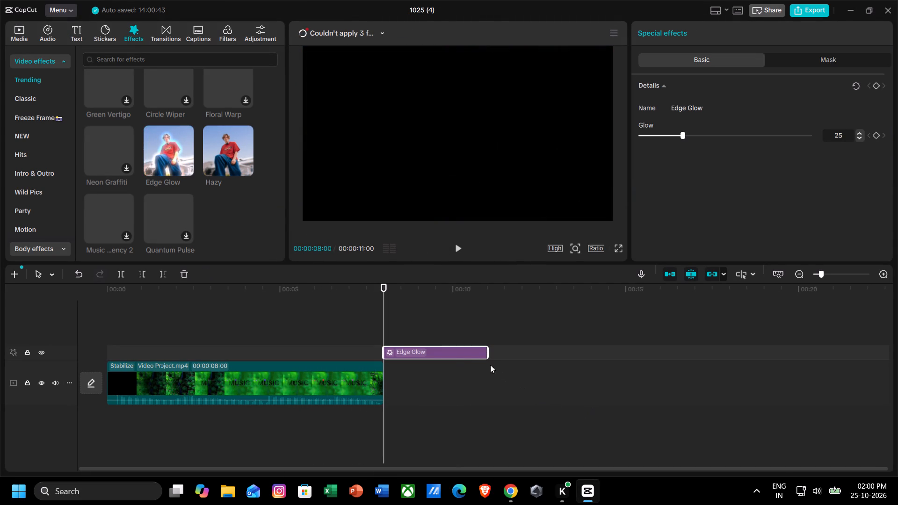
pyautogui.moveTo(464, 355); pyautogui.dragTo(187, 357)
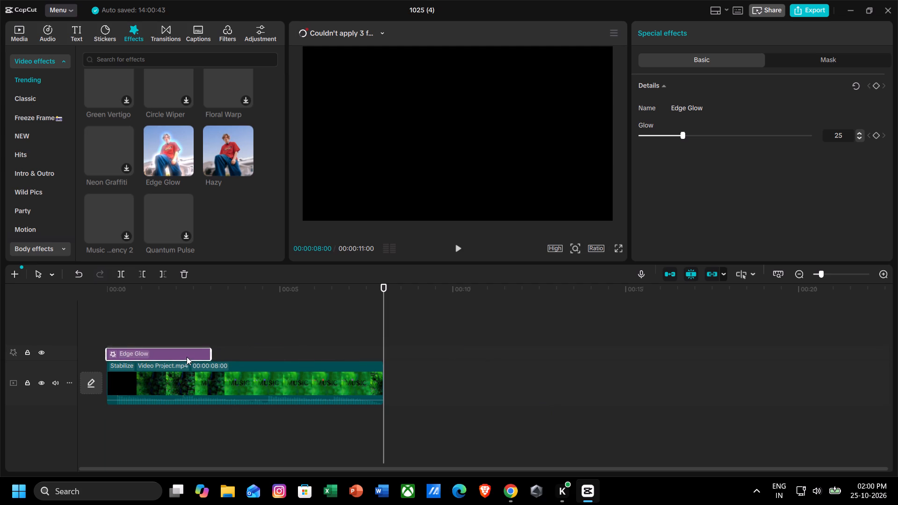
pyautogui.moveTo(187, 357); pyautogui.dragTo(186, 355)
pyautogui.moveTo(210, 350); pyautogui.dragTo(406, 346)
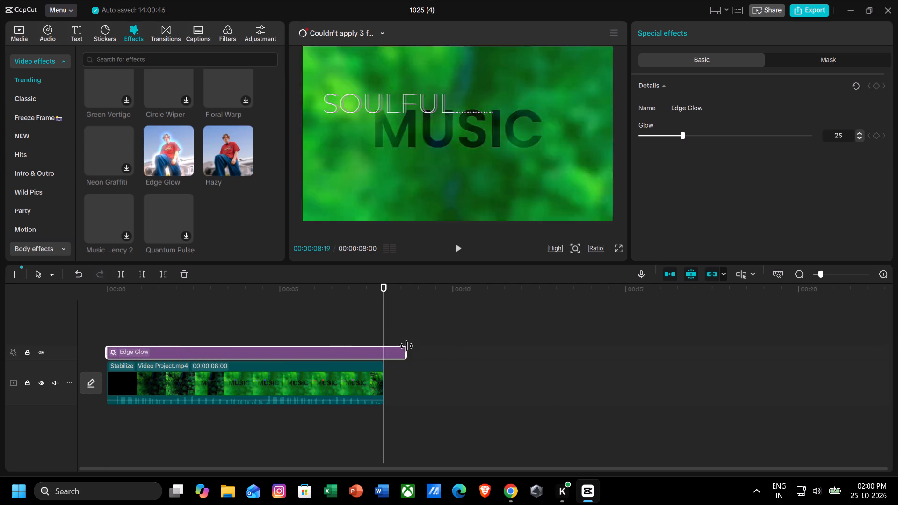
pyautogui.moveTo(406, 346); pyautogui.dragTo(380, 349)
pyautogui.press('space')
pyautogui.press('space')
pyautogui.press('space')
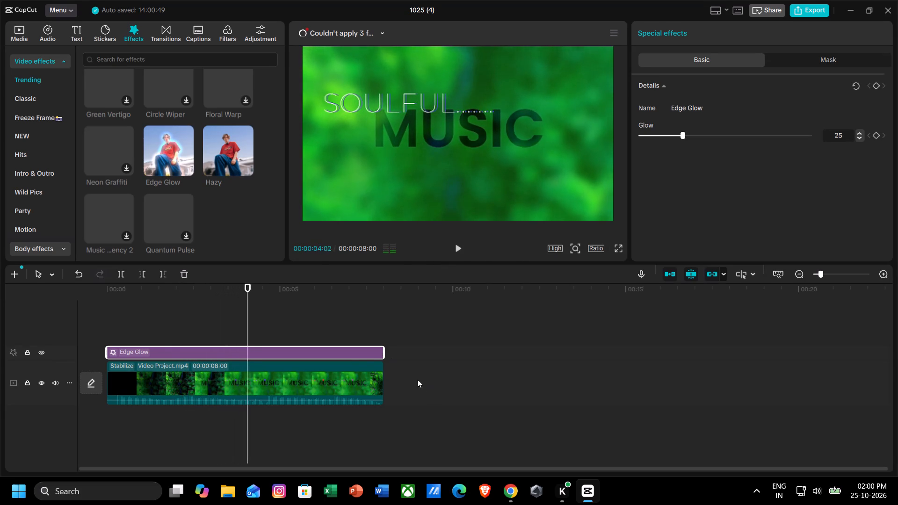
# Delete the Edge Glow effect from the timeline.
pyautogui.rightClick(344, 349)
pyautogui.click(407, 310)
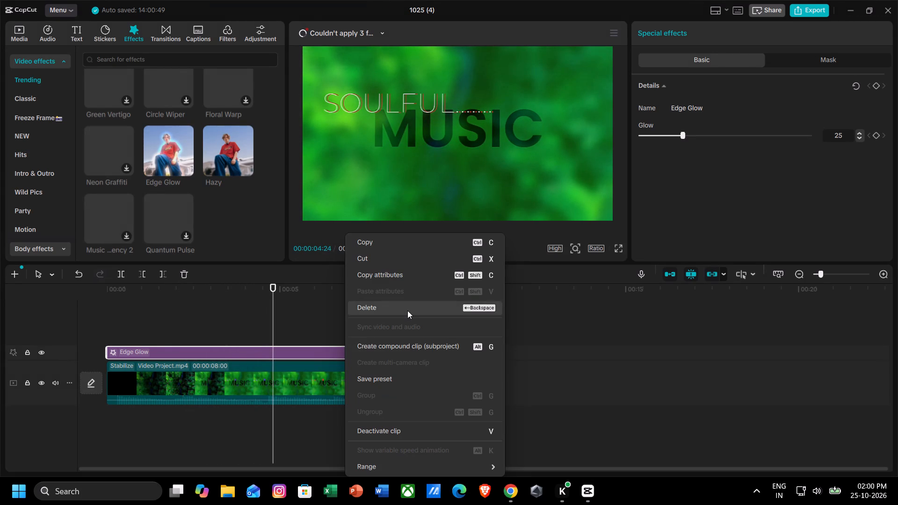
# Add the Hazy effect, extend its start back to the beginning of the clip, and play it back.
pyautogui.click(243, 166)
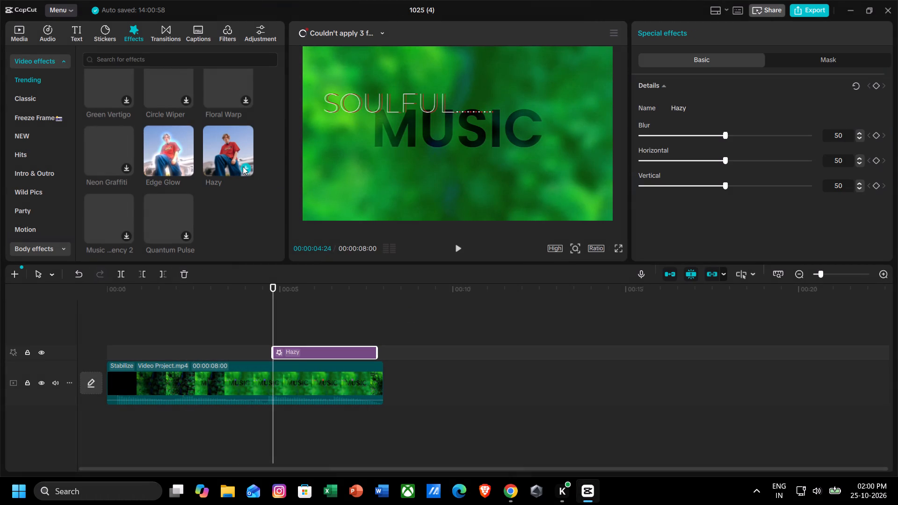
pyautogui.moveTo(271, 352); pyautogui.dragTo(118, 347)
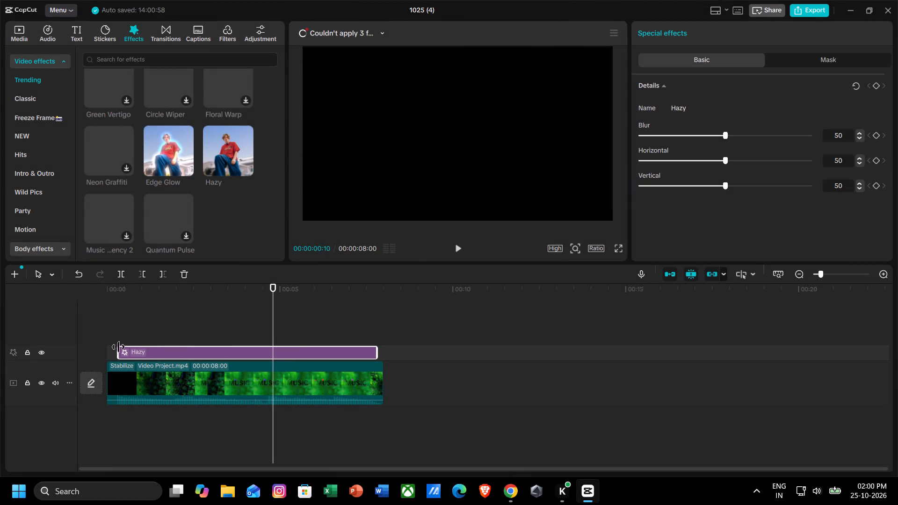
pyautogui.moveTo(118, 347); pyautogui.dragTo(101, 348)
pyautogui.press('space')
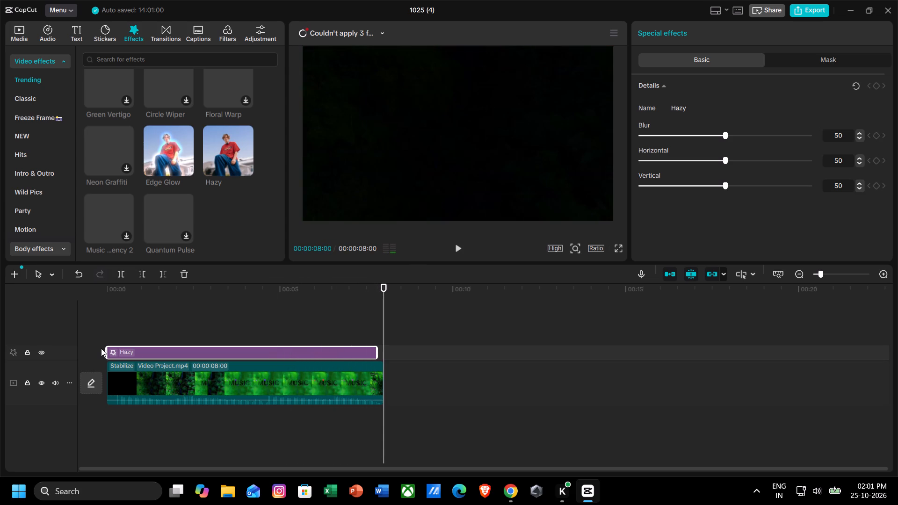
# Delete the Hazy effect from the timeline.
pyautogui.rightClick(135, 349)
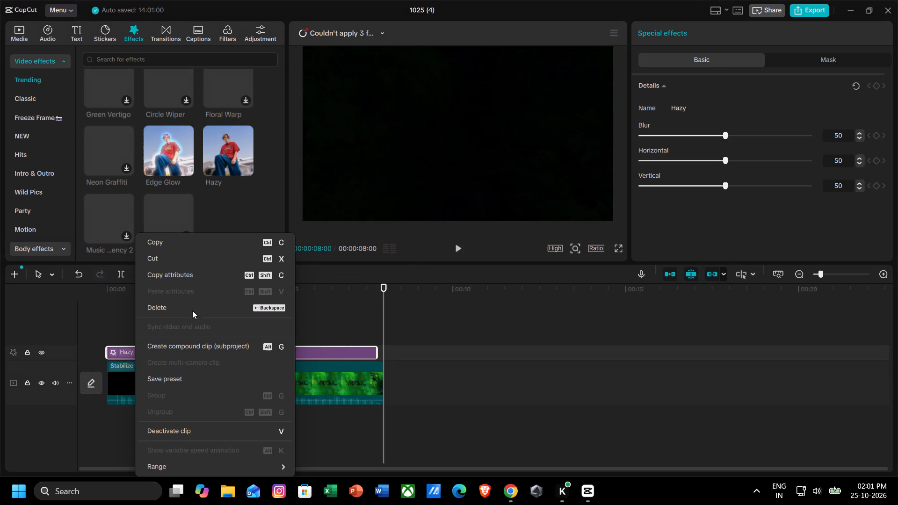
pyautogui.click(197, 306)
# Browse the Trending video effects for a replacement, preview Rise In Ember and try to preview Blizzard Paint.
pyautogui.scroll(-5, 222, 211)
pyautogui.scroll(2, 222, 211)
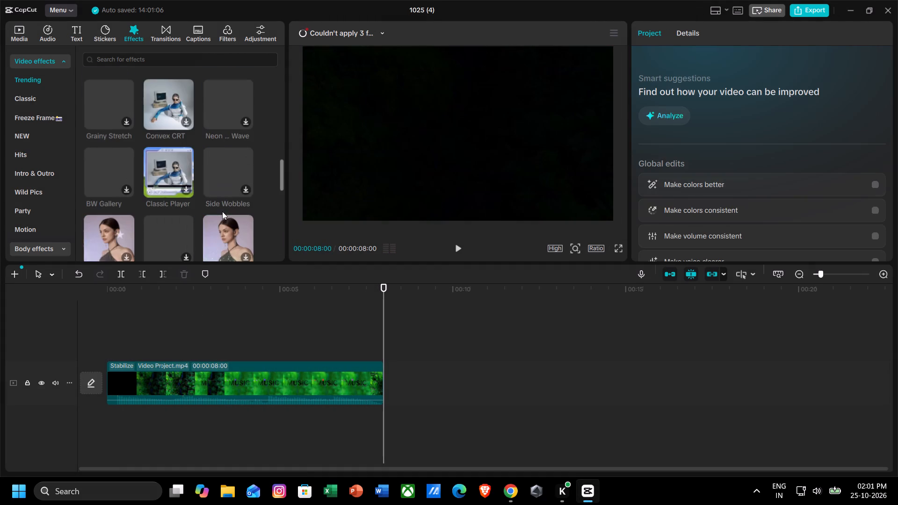
pyautogui.scroll(-1, 222, 211)
pyautogui.scroll(2, 222, 211)
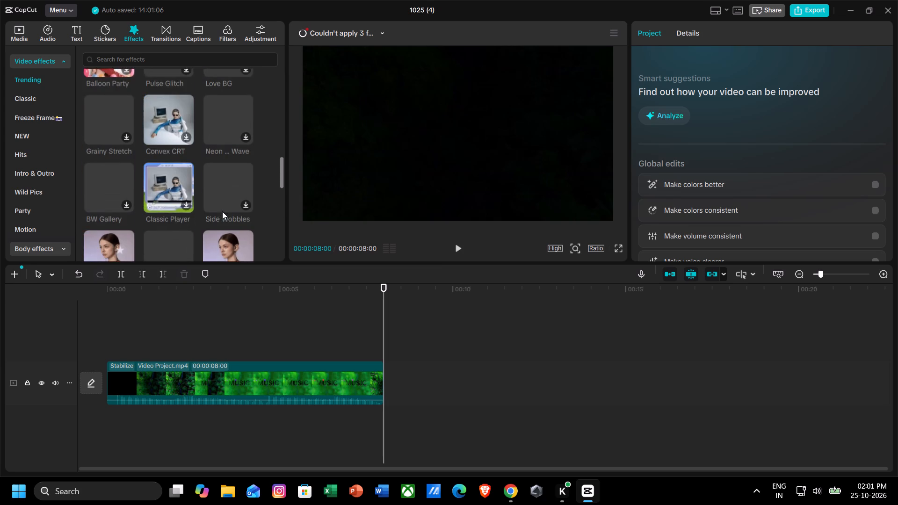
pyautogui.scroll(-1, 222, 211)
pyautogui.scroll(-1, 158, 201)
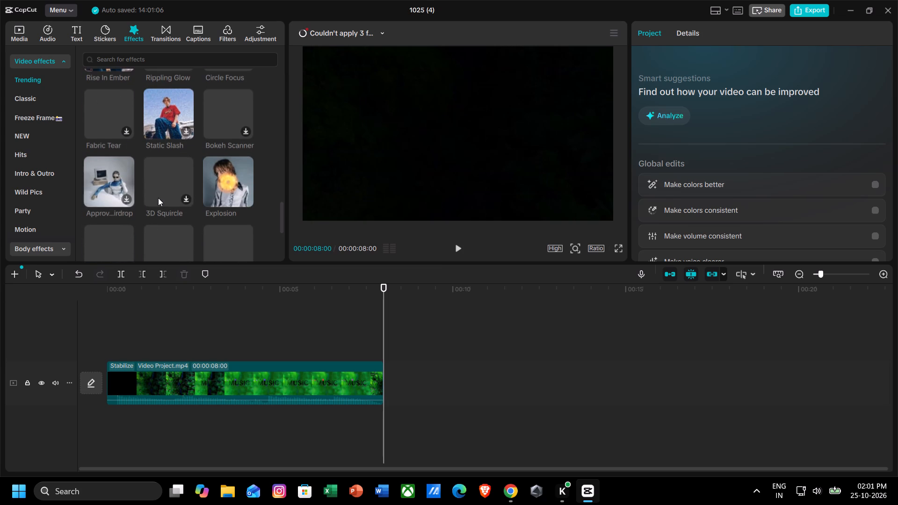
pyautogui.scroll(1, 158, 198)
pyautogui.click(118, 132)
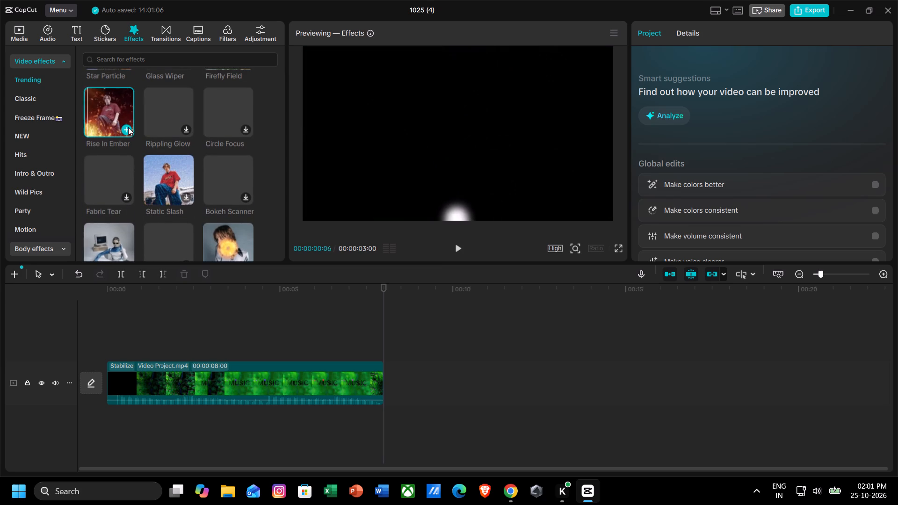
pyautogui.scroll(2, 128, 127)
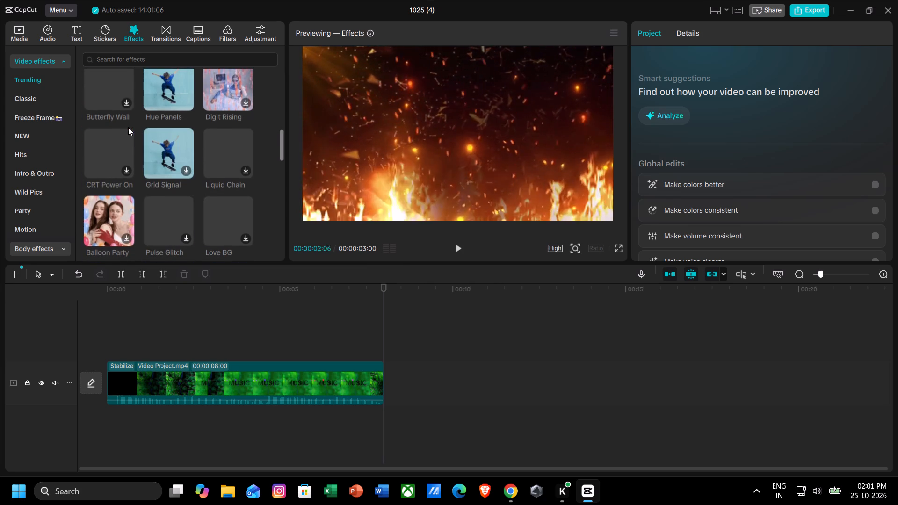
pyautogui.scroll(2, 159, 173)
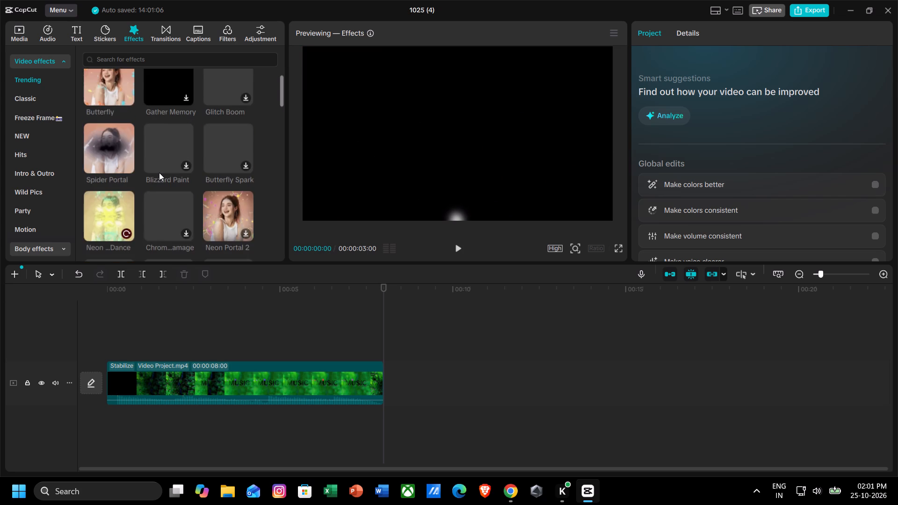
pyautogui.scroll(1, 159, 173)
pyautogui.click(159, 173)
pyautogui.scroll(-1, 159, 173)
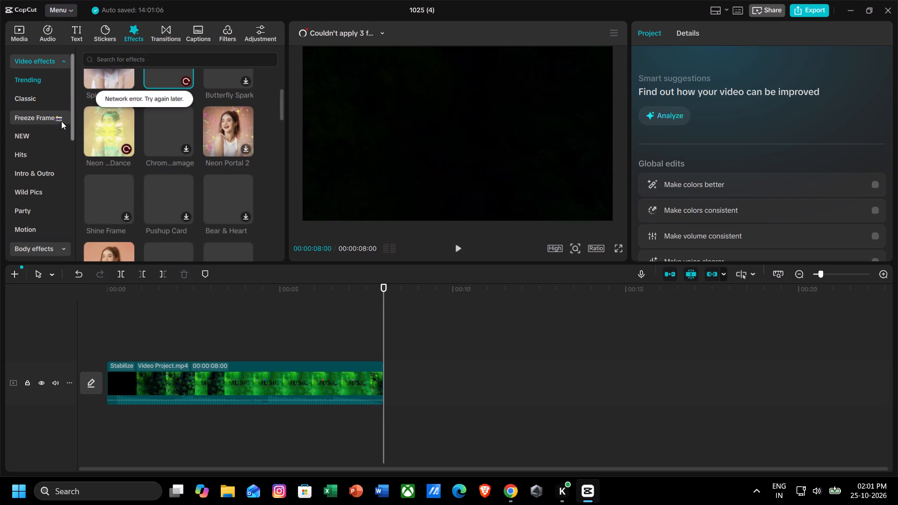
# Look through the Classic, Freeze Frame and NEW video effect categories.
pyautogui.click(39, 92)
pyautogui.click(28, 94)
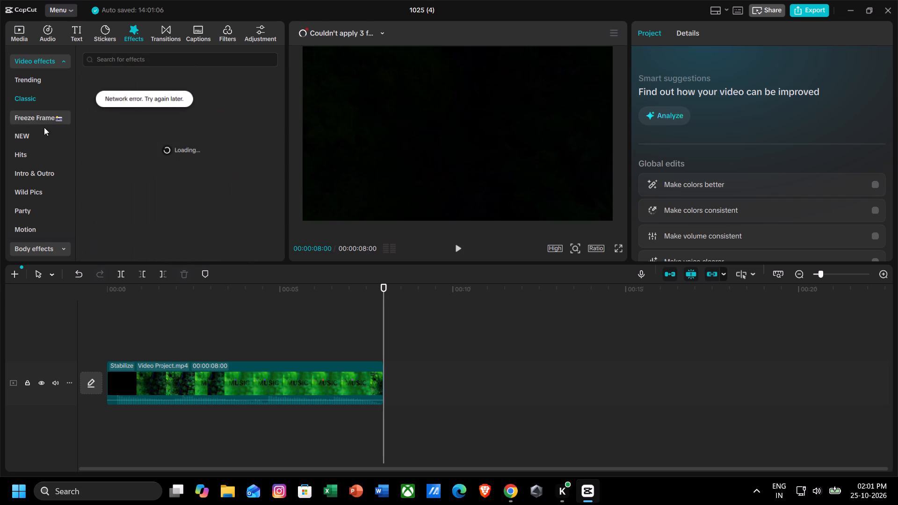
pyautogui.click(42, 117)
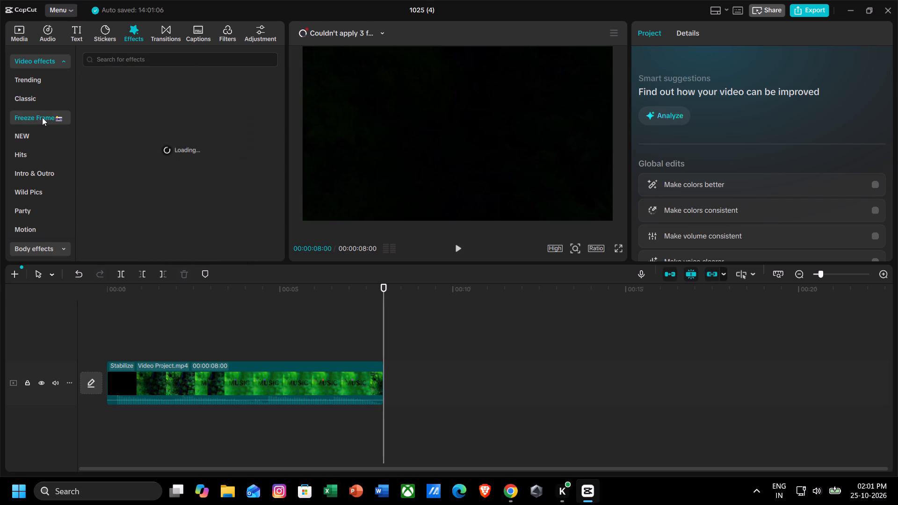
pyautogui.click(23, 135)
pyautogui.scroll(6, 166, 175)
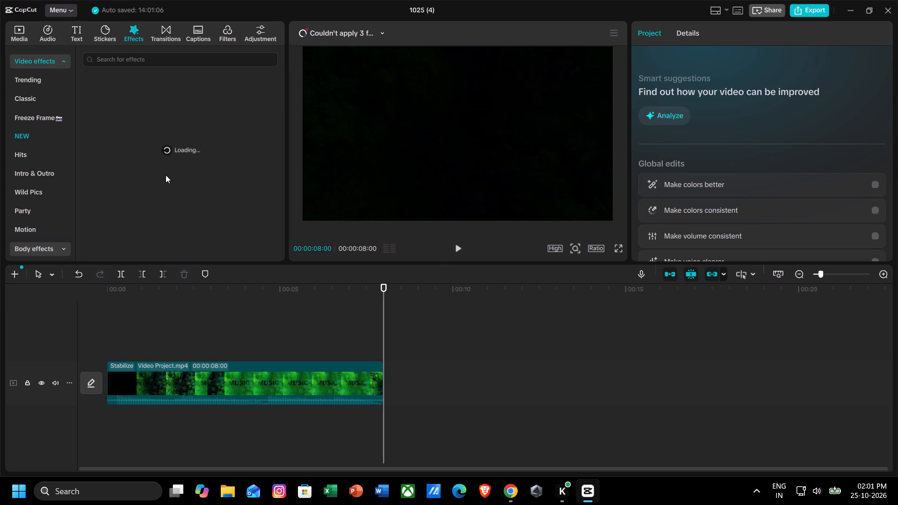
# Close the 1025 (4) project and exit CapCut from its home window.
pyautogui.click(408, 382)
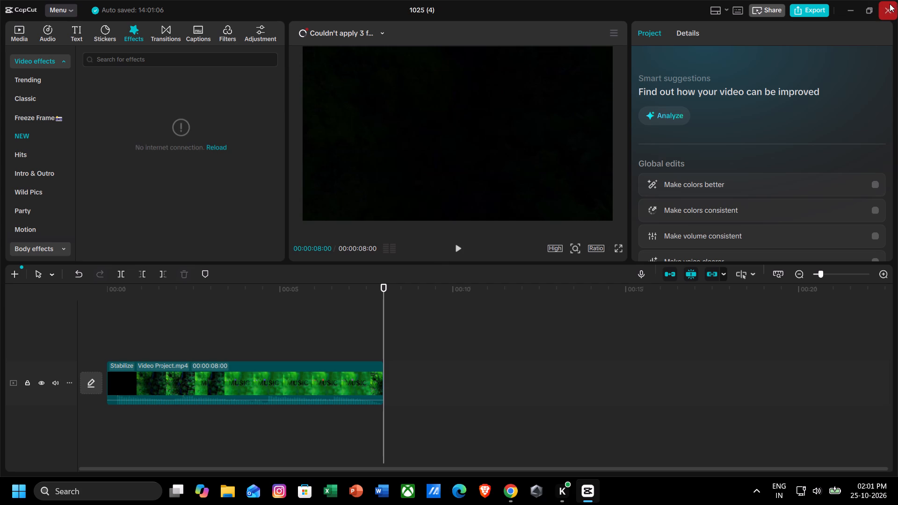
pyautogui.click(890, 4)
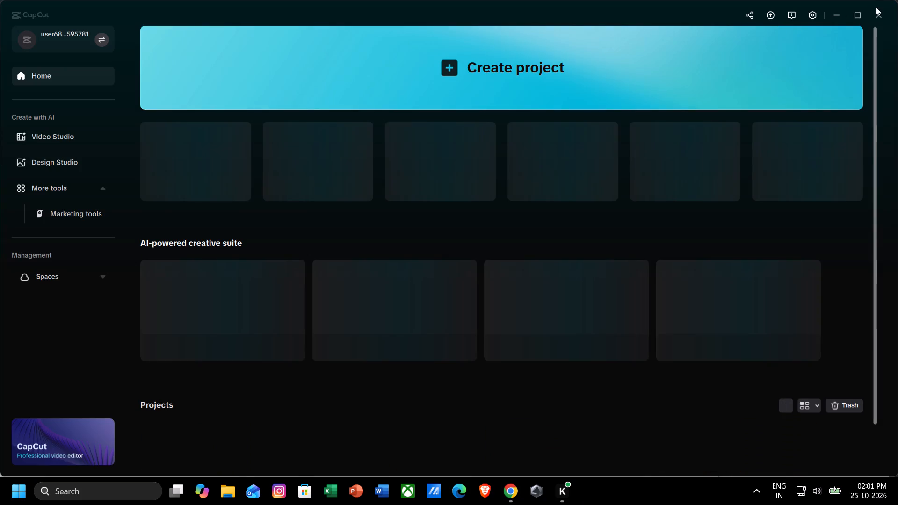
pyautogui.click(880, 11)
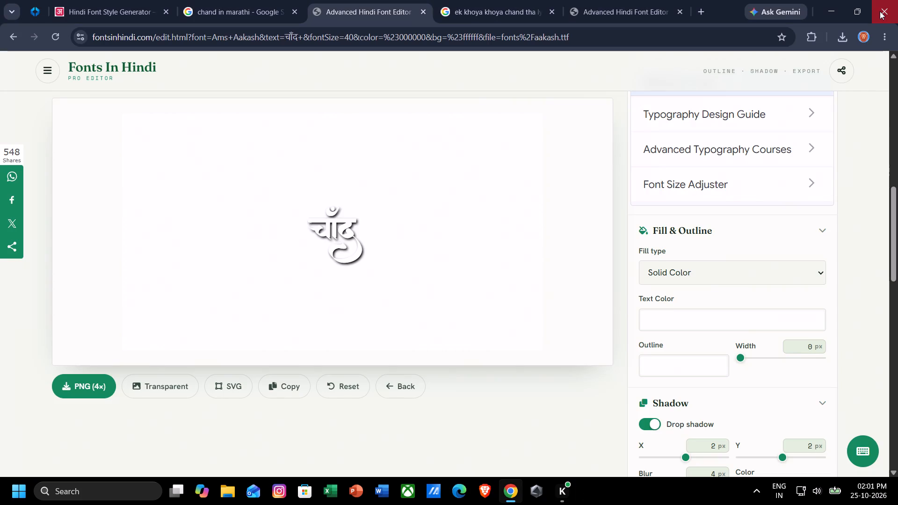